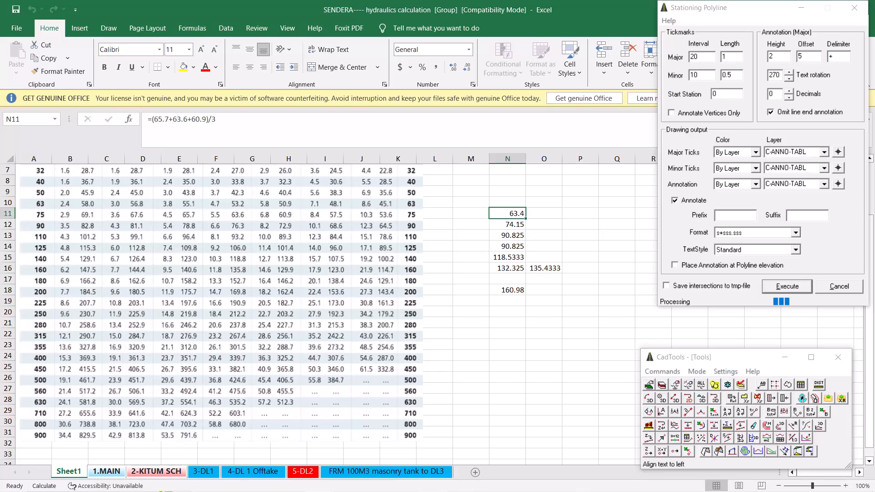
# Check the averaging formulas for the 90 and 200 pipe sizes on Sheet1, and return to the 1.MAIN sheet.
pyautogui.click(515, 223)
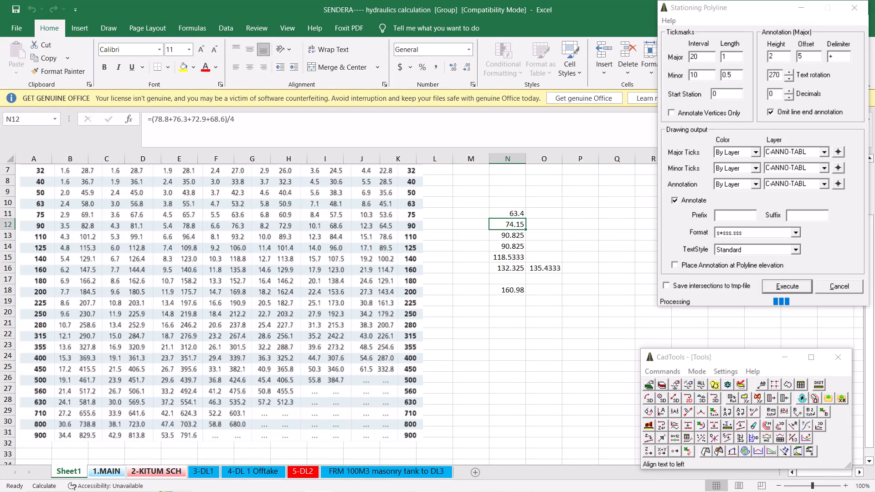
pyautogui.click(102, 472)
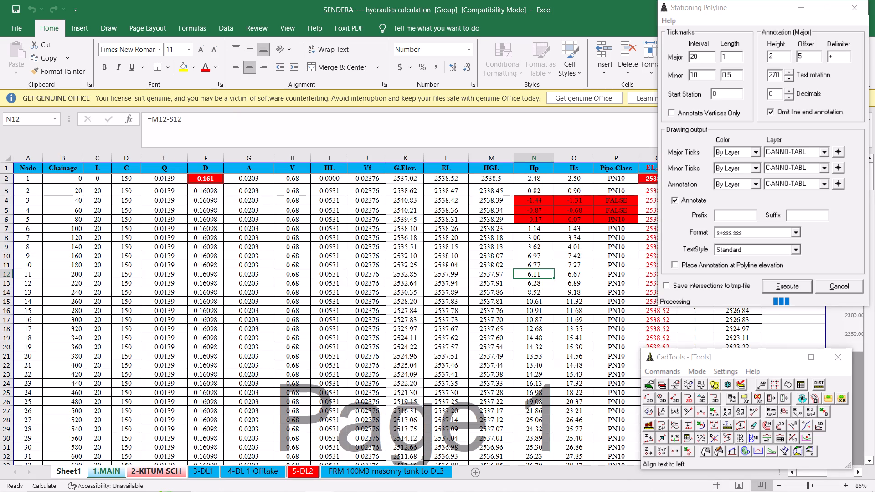
pyautogui.click(75, 473)
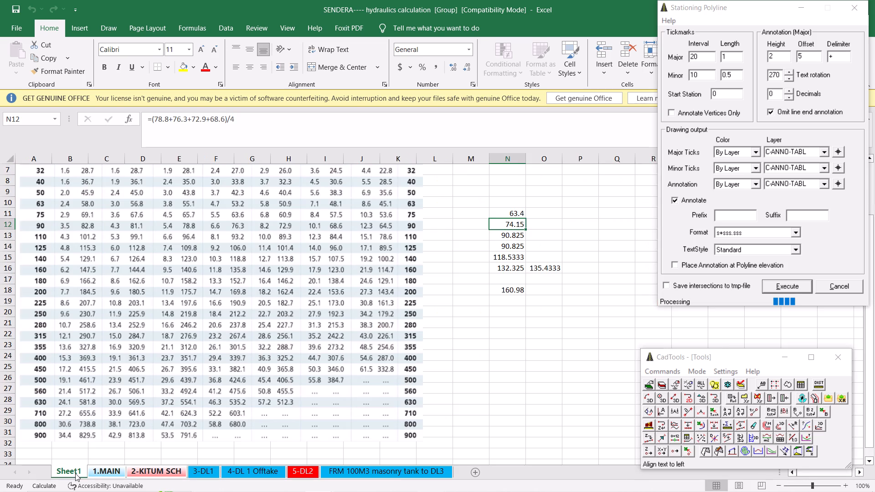
pyautogui.click(508, 293)
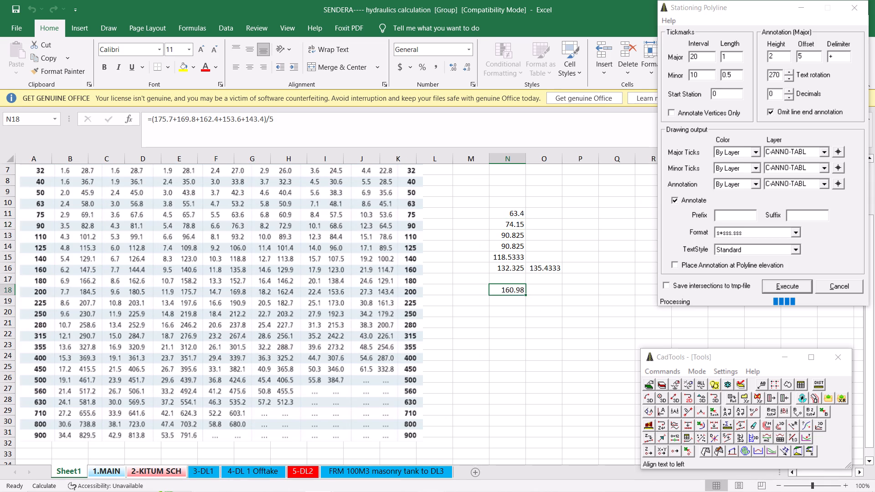
pyautogui.click(103, 466)
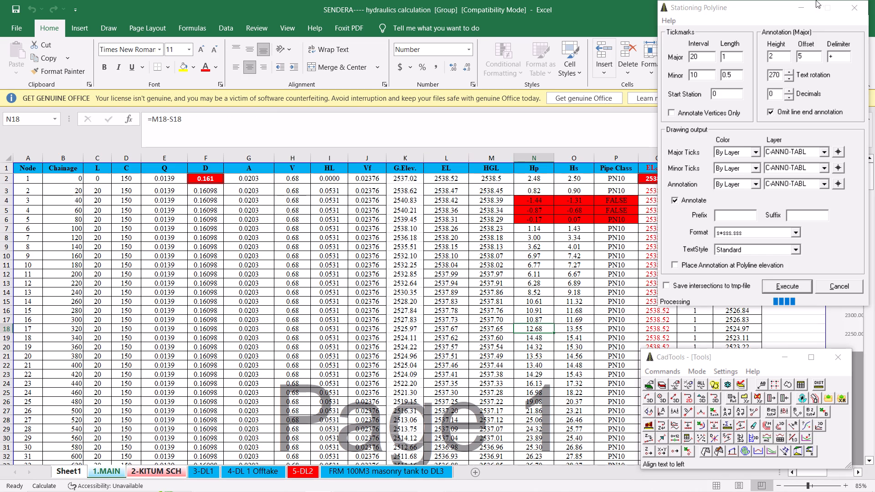
# Move the Stationing Polyline window down to uncover the first rows and the Q OUT column of the 1.MAIN sheet.
pyautogui.moveTo(783, 5); pyautogui.dragTo(674, 70)
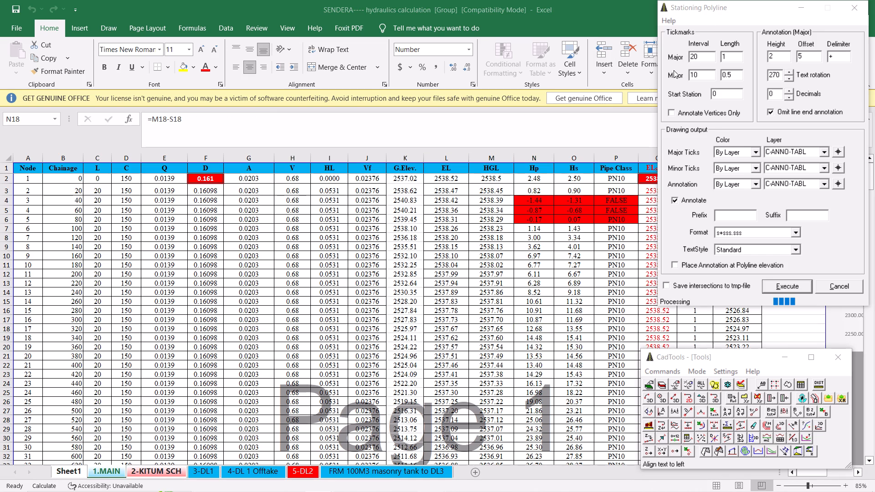
pyautogui.moveTo(674, 70); pyautogui.dragTo(666, 185)
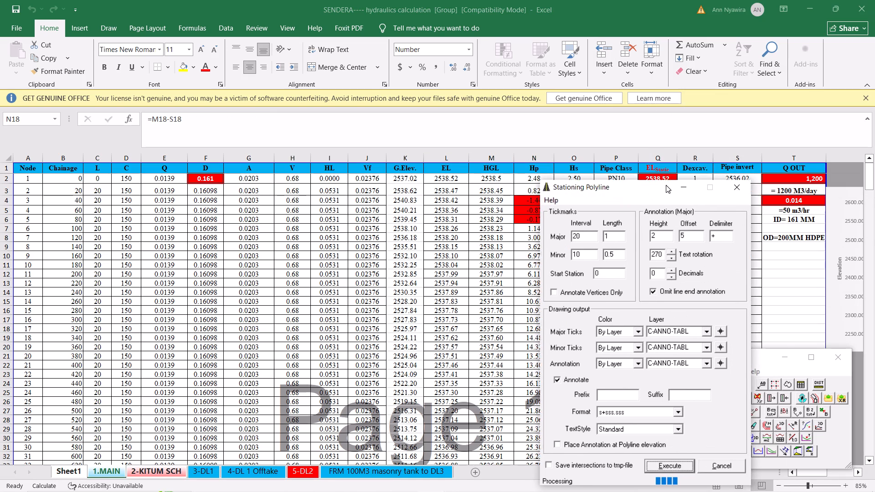
pyautogui.moveTo(666, 185); pyautogui.dragTo(657, 237)
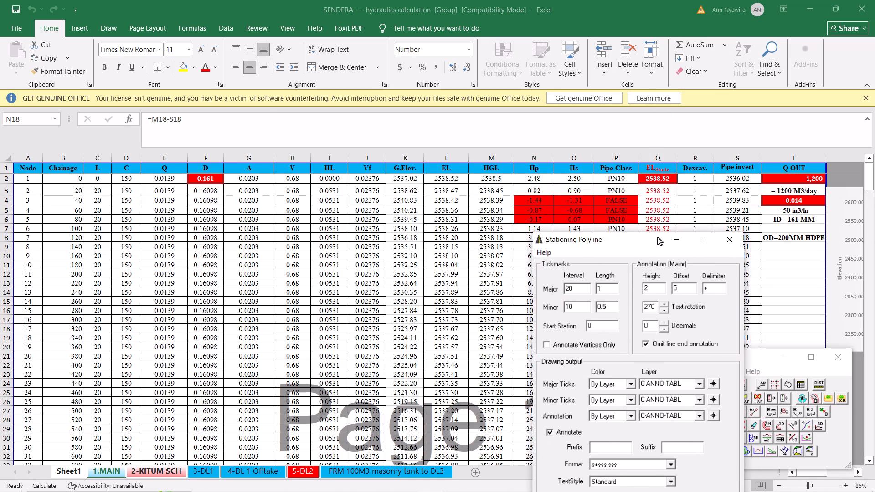
pyautogui.moveTo(657, 237); pyautogui.dragTo(640, 217)
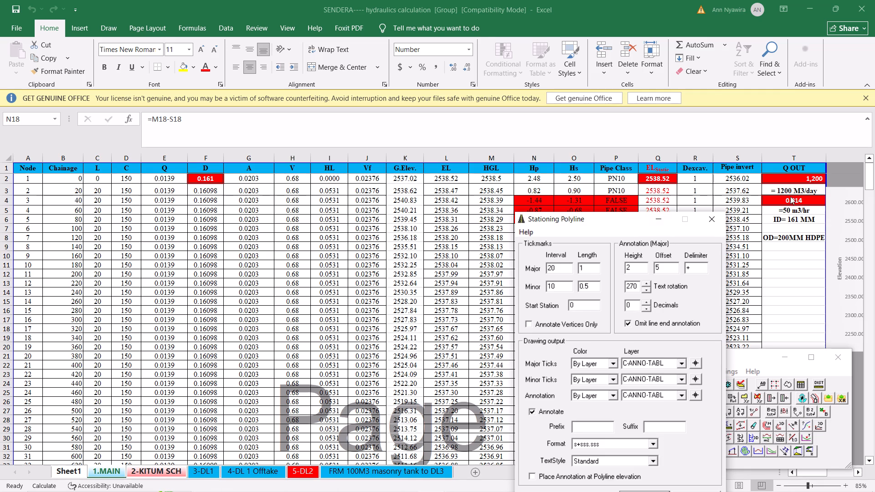
pyautogui.click(794, 237)
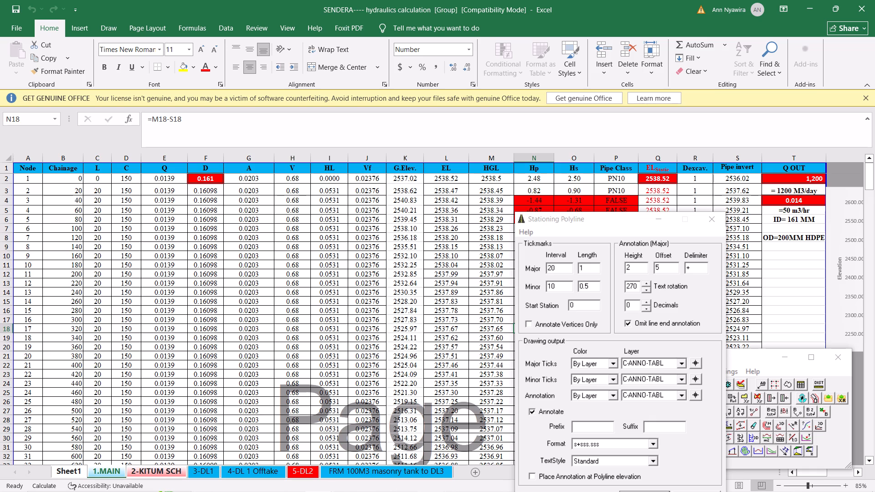
# Copy elevations D2:D204 from the 1...MAIN TRANSMISSION LINE 1 workbook and paste them over the G.Elev. values from K2 in the SENDERA workbook's 1.MAIN sheet.
pyautogui.moveTo(410, 179); pyautogui.dragTo(411, 310)
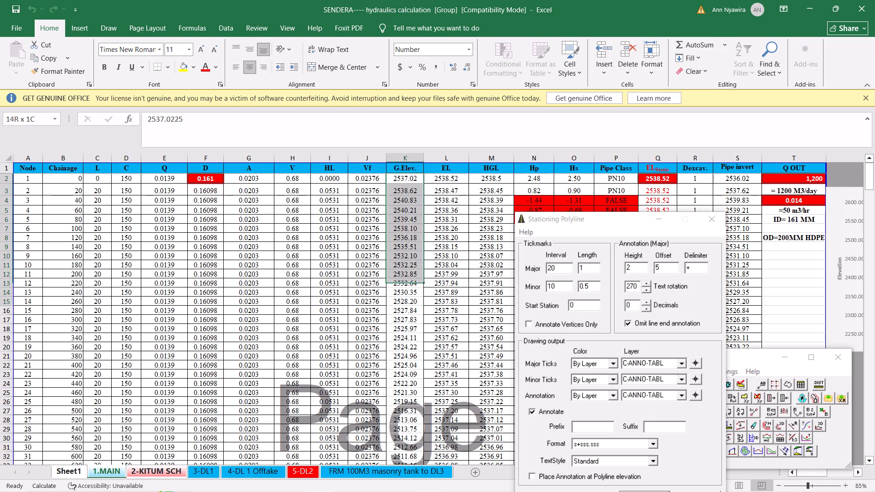
pyautogui.moveTo(411, 310); pyautogui.dragTo(416, 491)
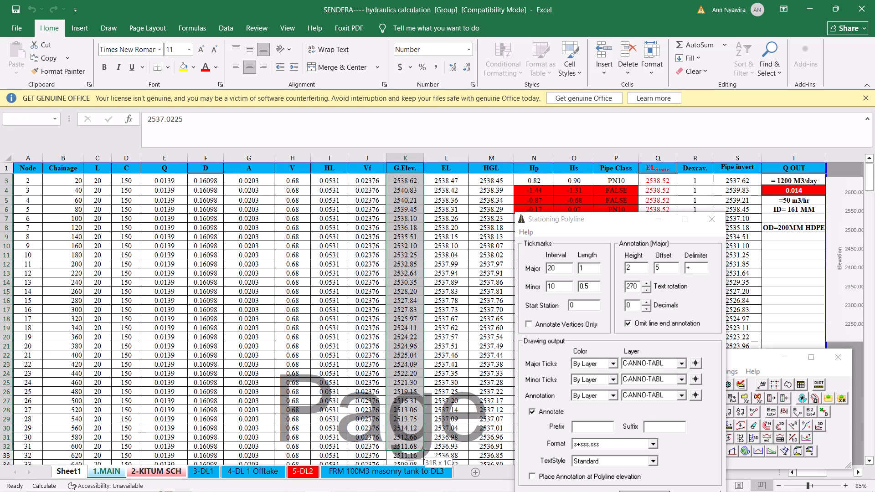
pyautogui.moveTo(416, 491); pyautogui.dragTo(415, 491)
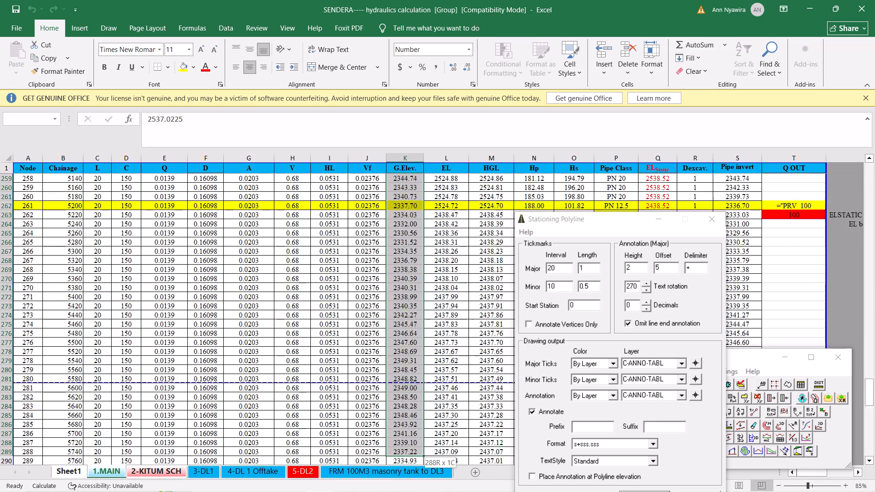
pyautogui.moveTo(415, 491); pyautogui.dragTo(409, 461)
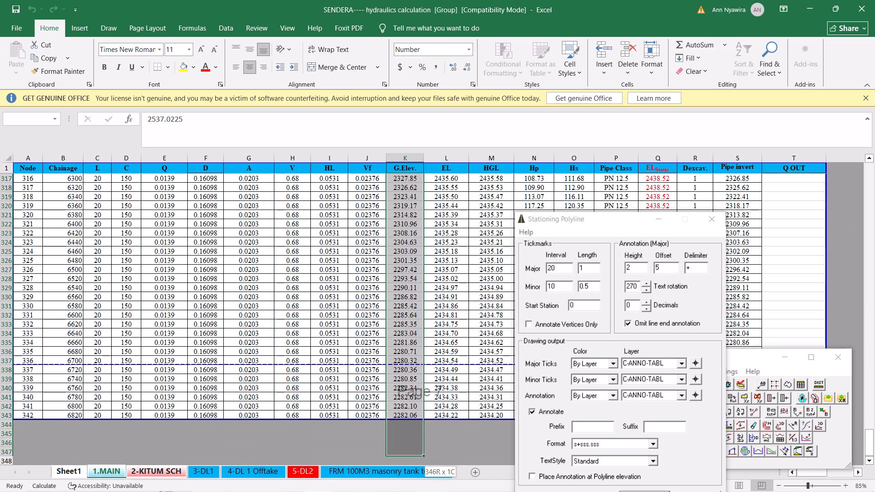
pyautogui.moveTo(409, 461); pyautogui.dragTo(405, 416)
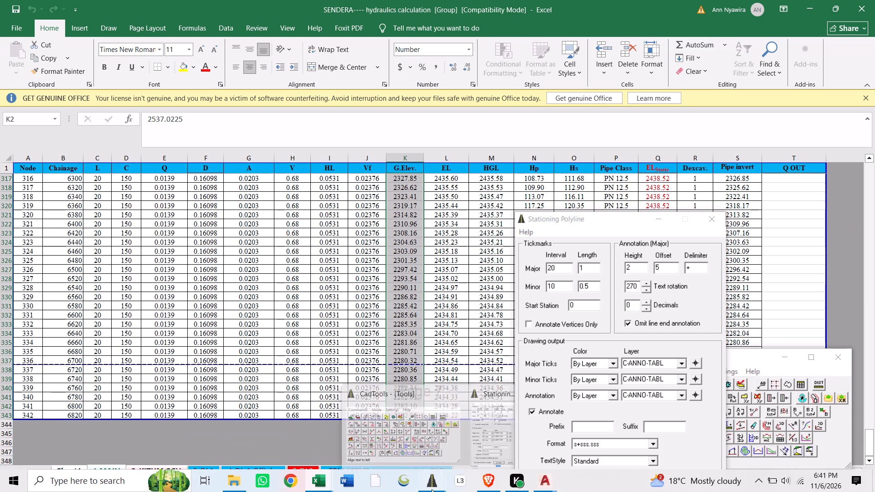
pyautogui.click(314, 483)
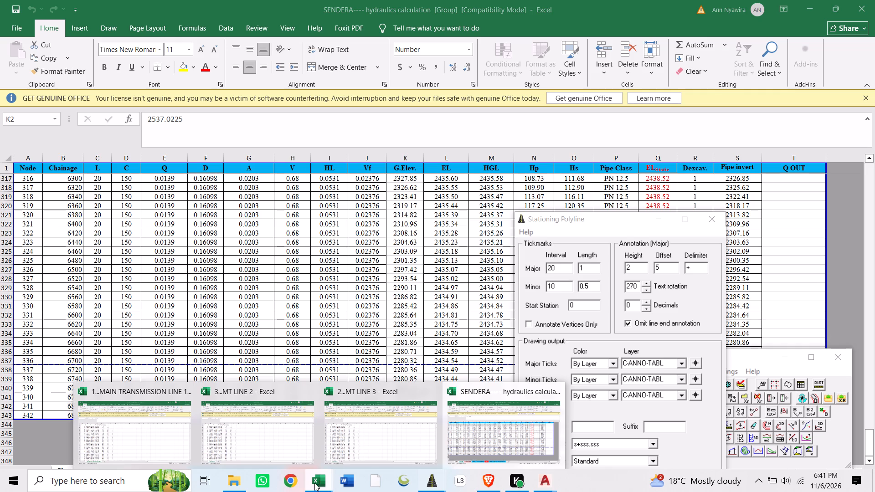
pyautogui.click(155, 416)
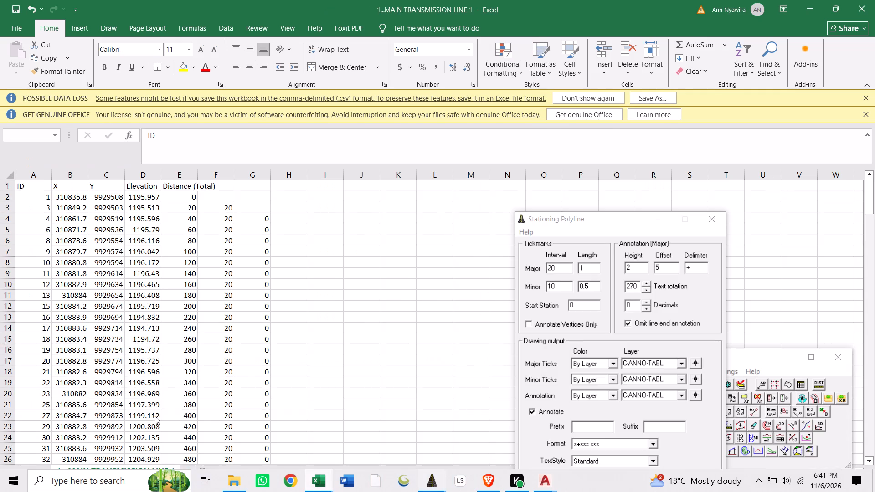
pyautogui.moveTo(150, 198); pyautogui.dragTo(139, 447)
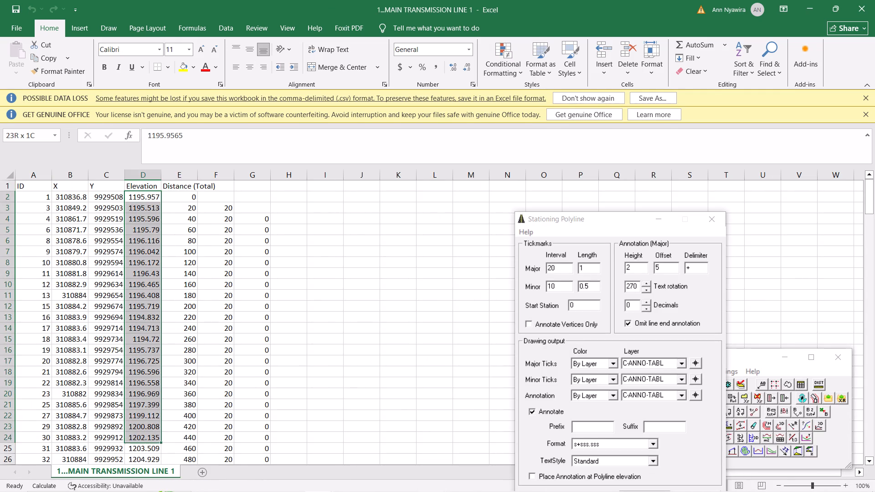
pyautogui.moveTo(139, 447); pyautogui.dragTo(134, 491)
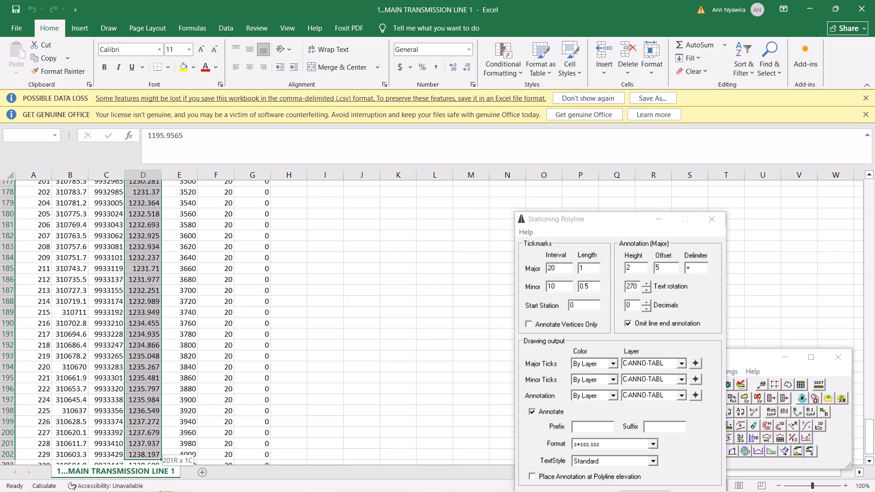
pyautogui.moveTo(134, 491); pyautogui.dragTo(147, 431)
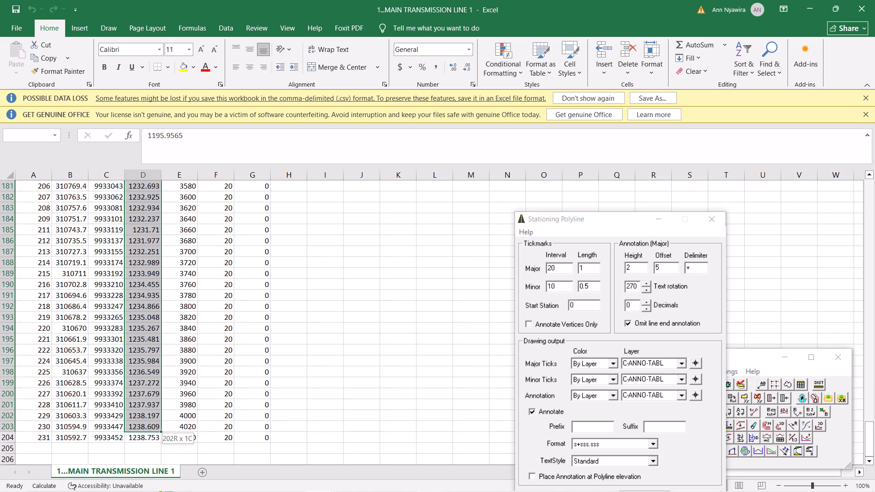
pyautogui.moveTo(147, 431); pyautogui.dragTo(150, 435)
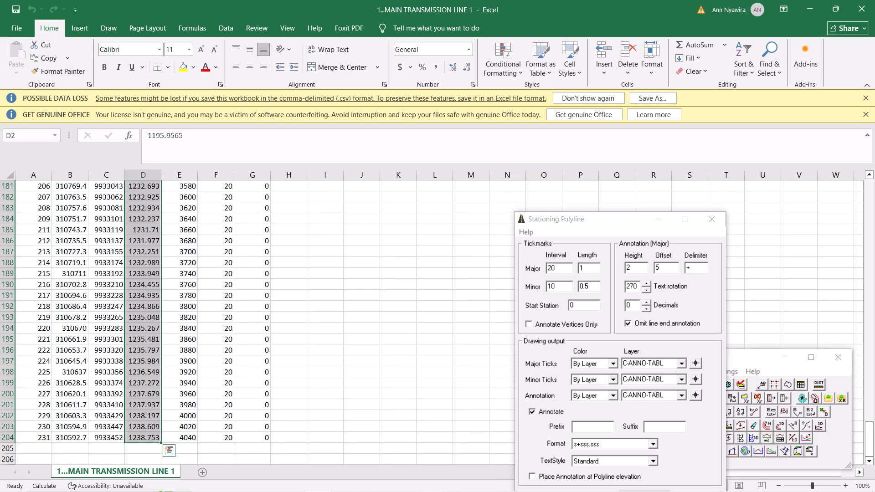
pyautogui.hotkey('ctrl', 'c')
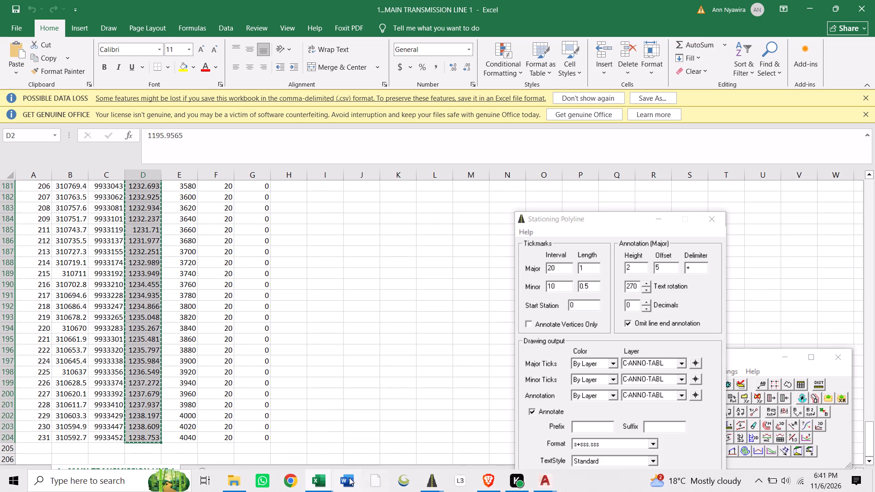
pyautogui.click(324, 480)
pyautogui.click(478, 427)
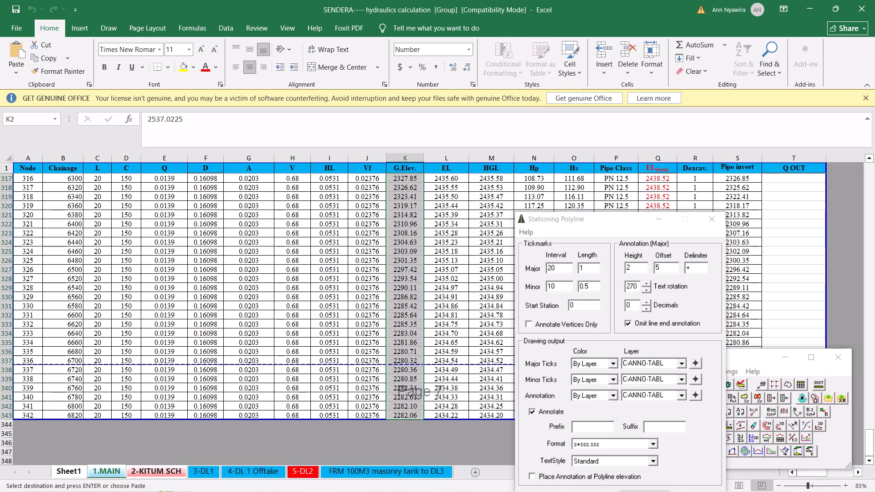
pyautogui.hotkey('ctrl', 'v')
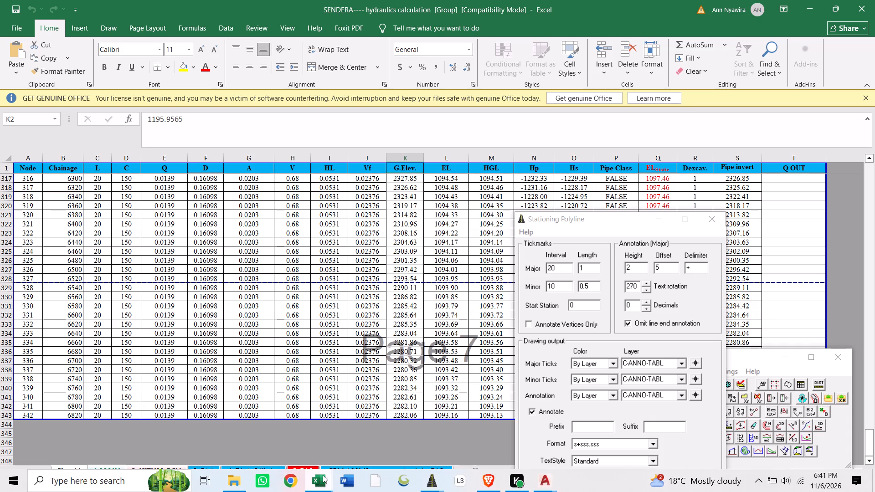
# Recheck the end of the elevation data in the 1...MAIN TRANSMISSION LINE 1 workbook and return to the SENDERA hydraulics workbook.
pyautogui.click(324, 481)
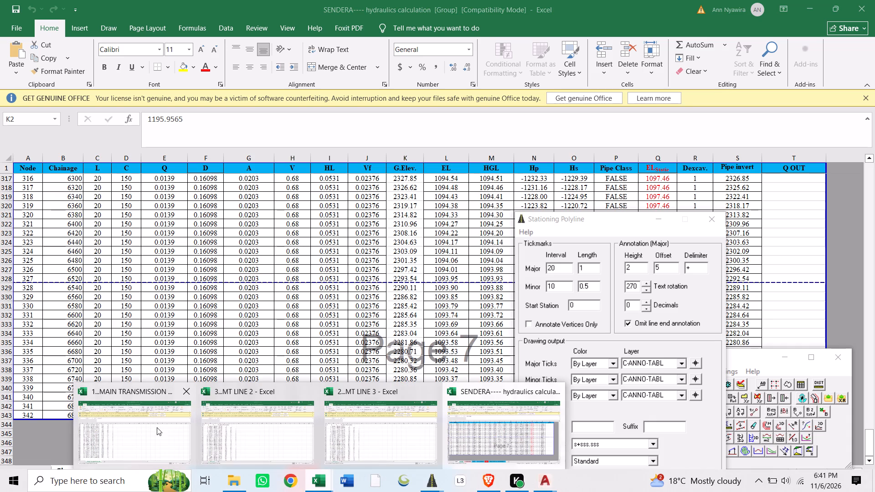
pyautogui.click(155, 427)
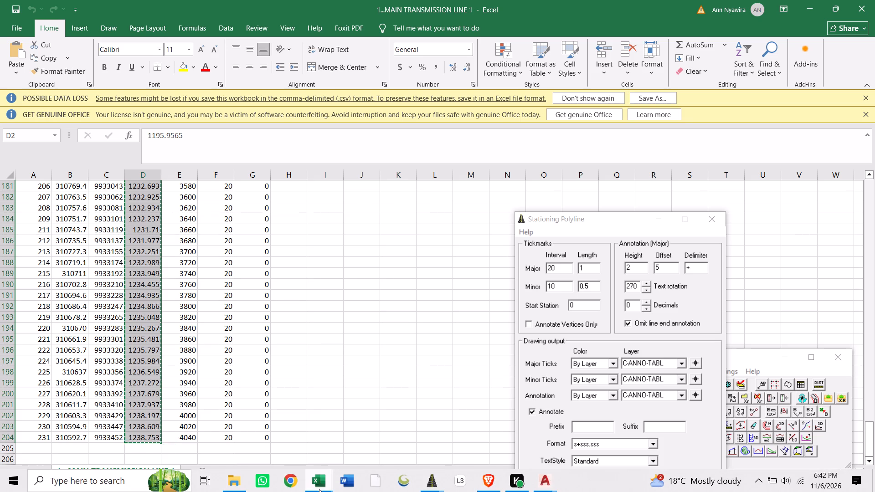
pyautogui.moveTo(324, 485); pyautogui.dragTo(484, 430)
pyautogui.click(484, 430)
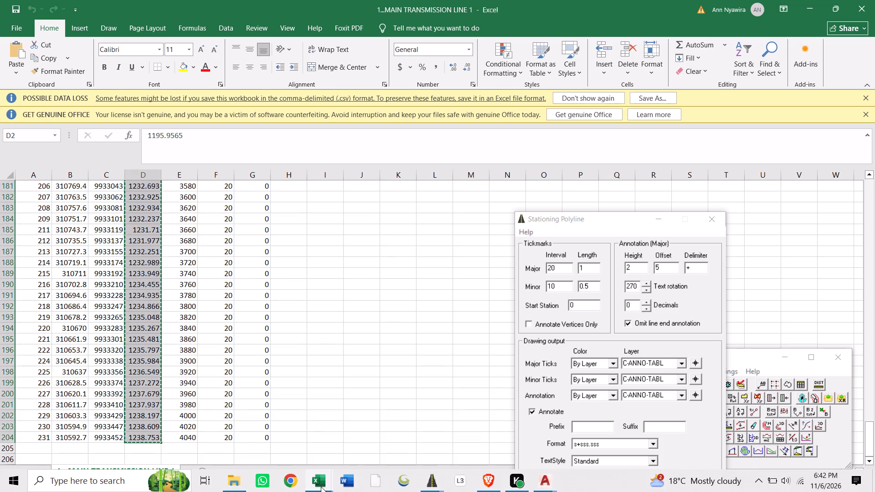
pyautogui.click(321, 487)
pyautogui.click(481, 441)
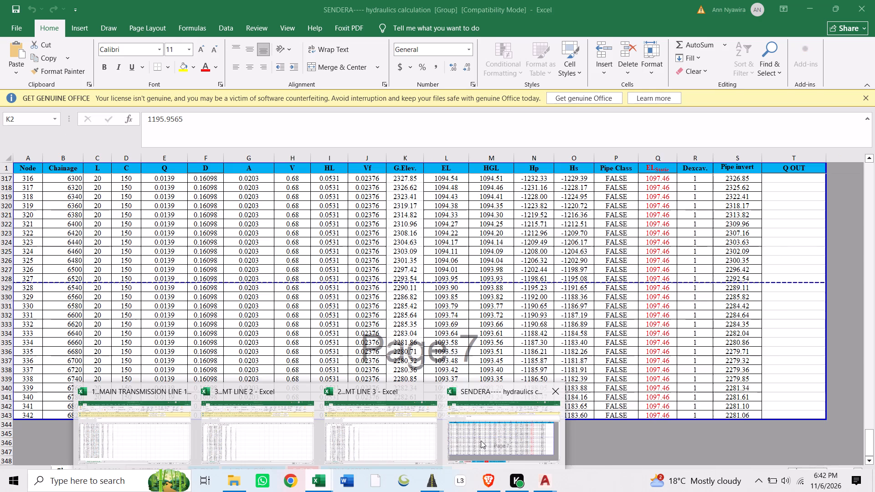
# Highlight row 205 of the 1.MAIN sheet, just below the end of the pasted elevations, with a yellow fill.
pyautogui.scroll(2, 423, 252)
pyautogui.scroll(2, 367, 293)
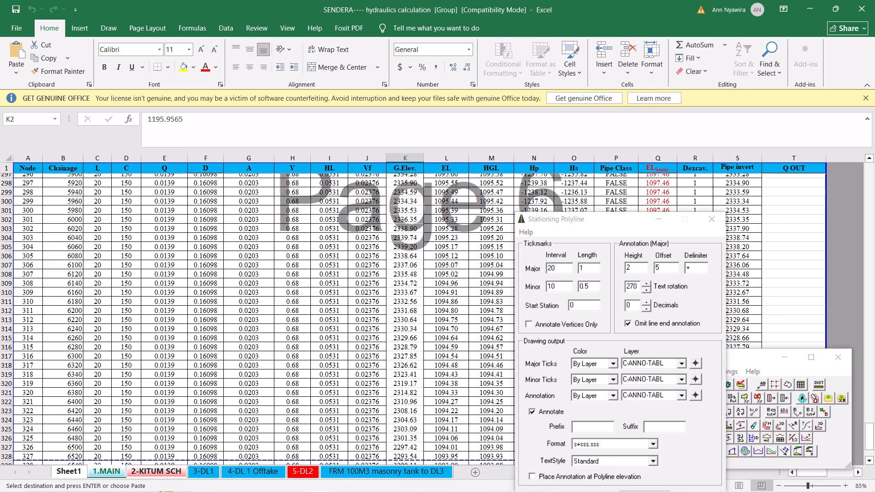
pyautogui.scroll(6, 367, 293)
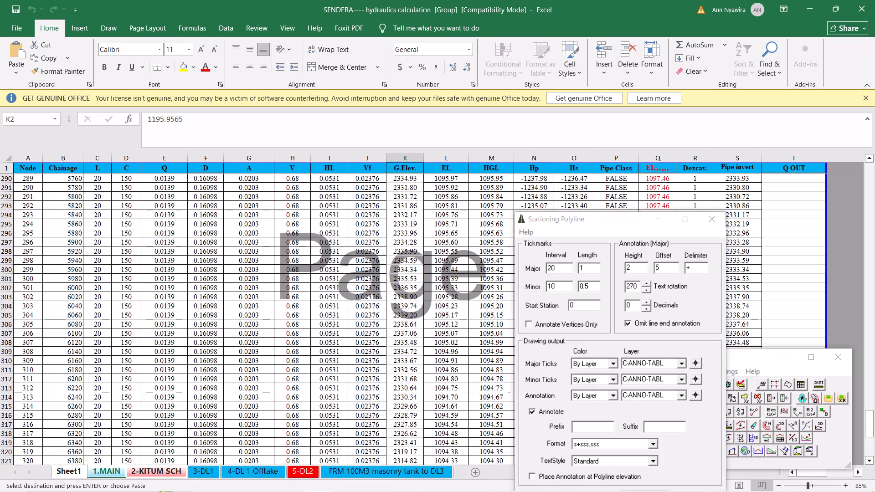
pyautogui.scroll(9, 405, 237)
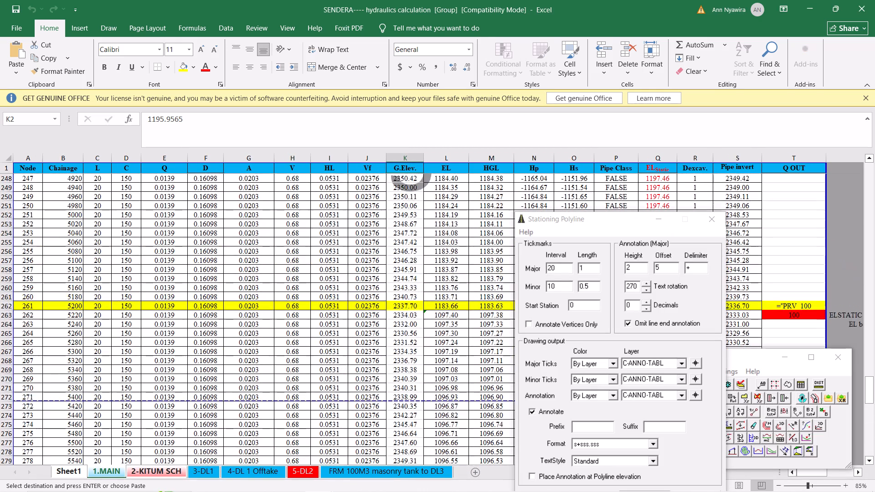
pyautogui.scroll(9, 405, 237)
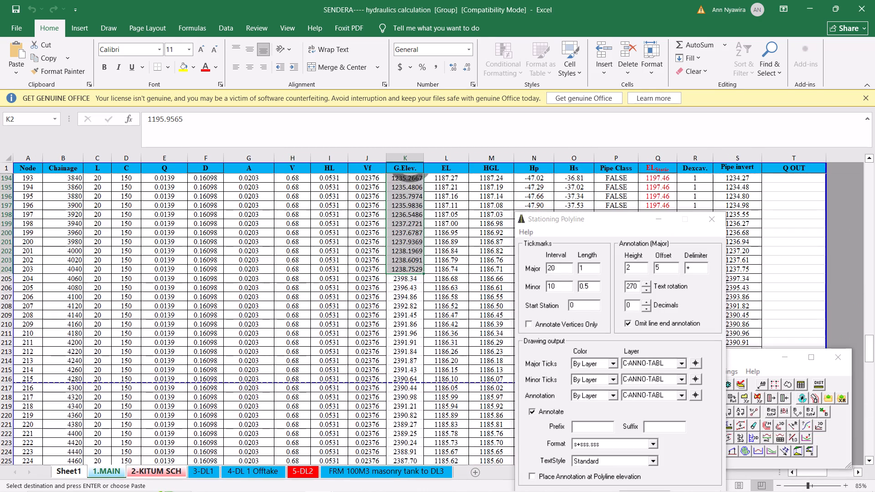
pyautogui.scroll(4, 405, 237)
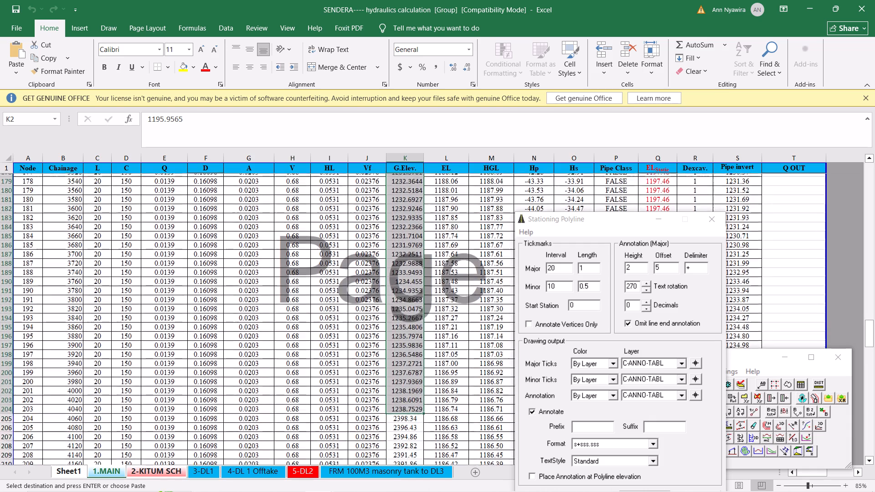
pyautogui.scroll(-3, 405, 237)
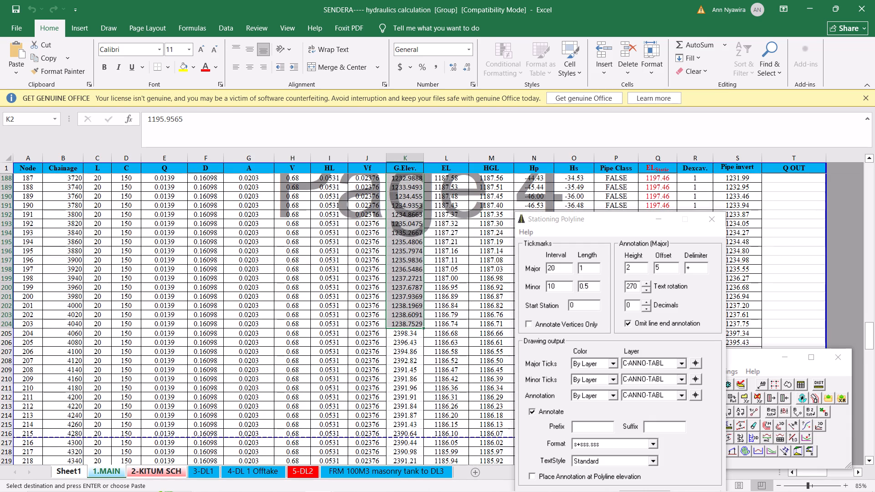
pyautogui.click(5, 334)
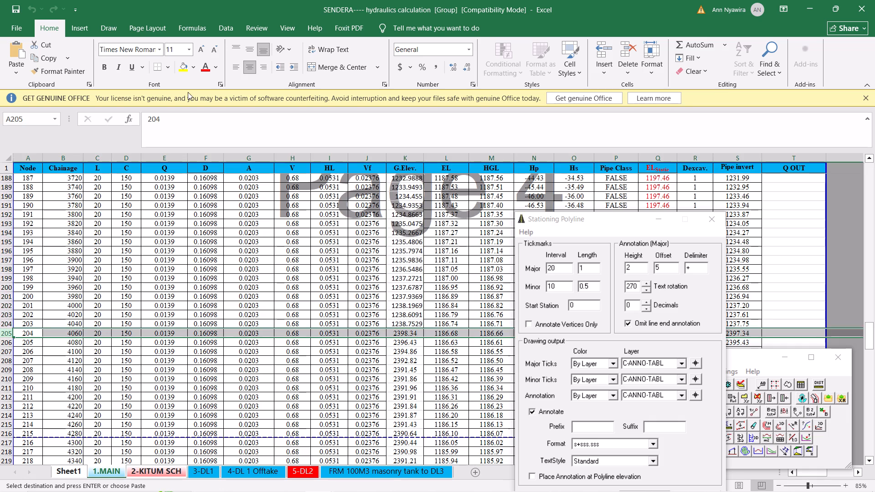
pyautogui.click(185, 67)
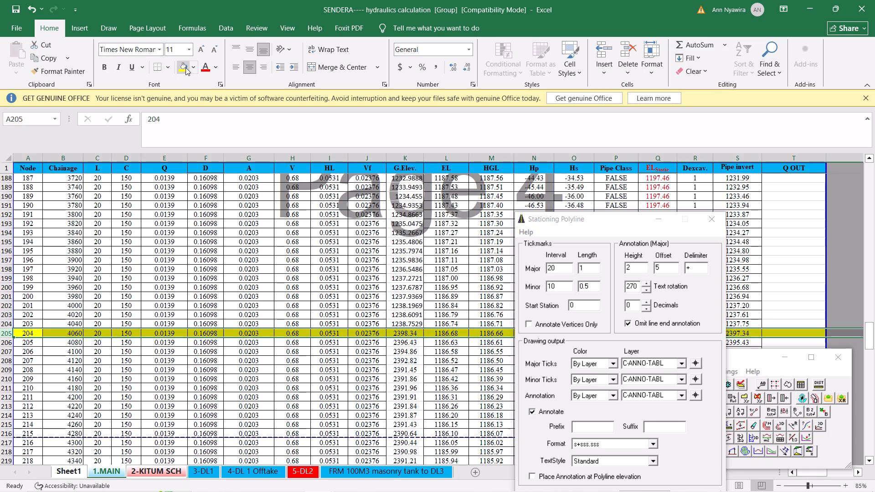
pyautogui.click(250, 282)
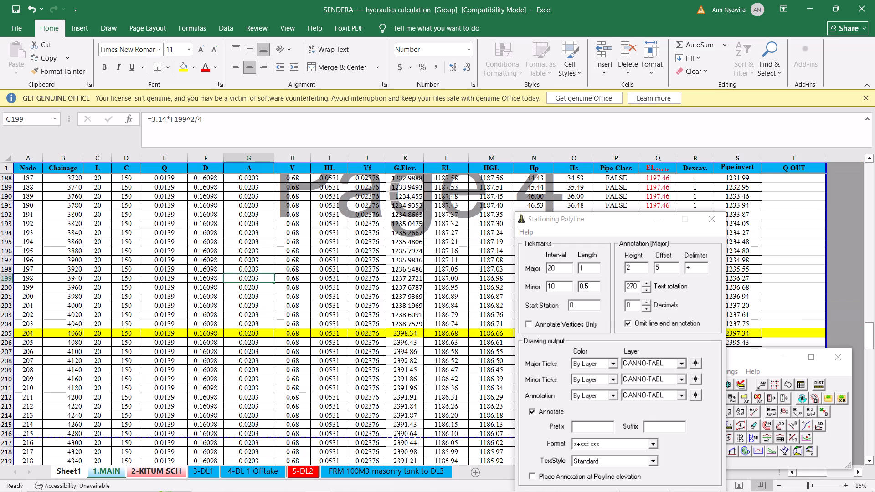
# Examine the first rows of the 1.MAIN sheet, including the new G.Elev. values and the hydraulic results calculated from them.
pyautogui.scroll(15, 371, 278)
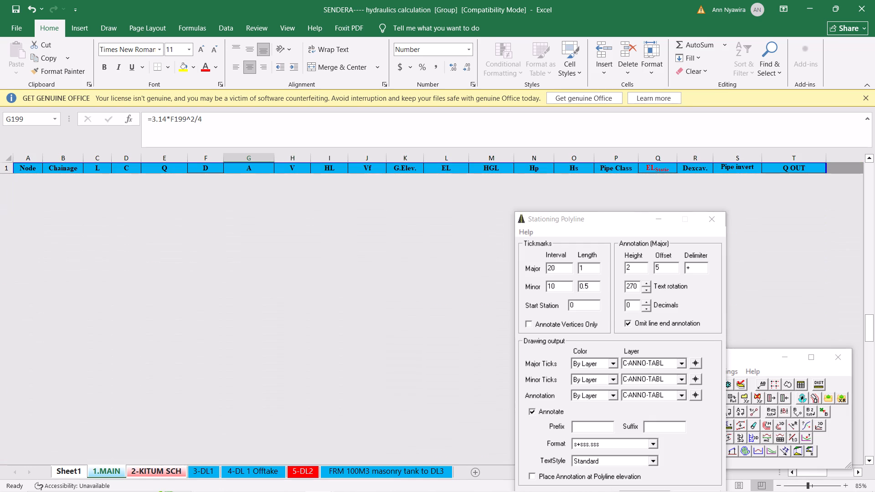
pyautogui.scroll(-4, 371, 278)
pyautogui.scroll(3, 371, 278)
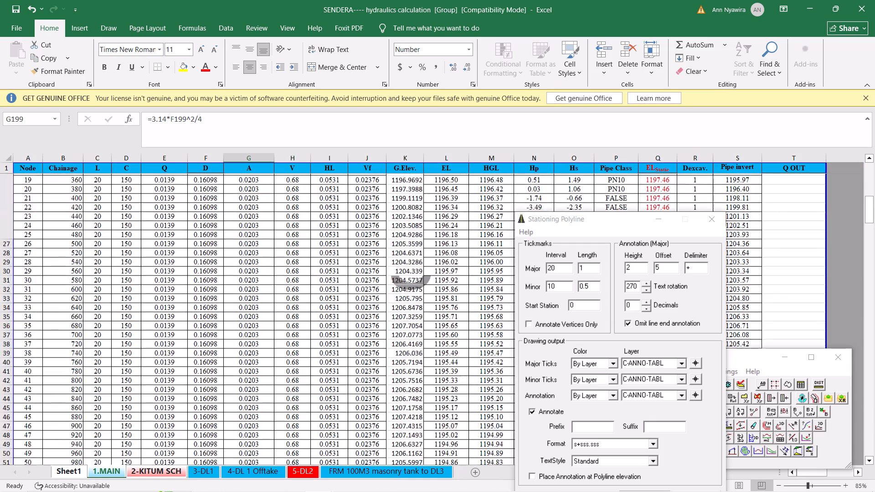
pyautogui.scroll(5, 371, 278)
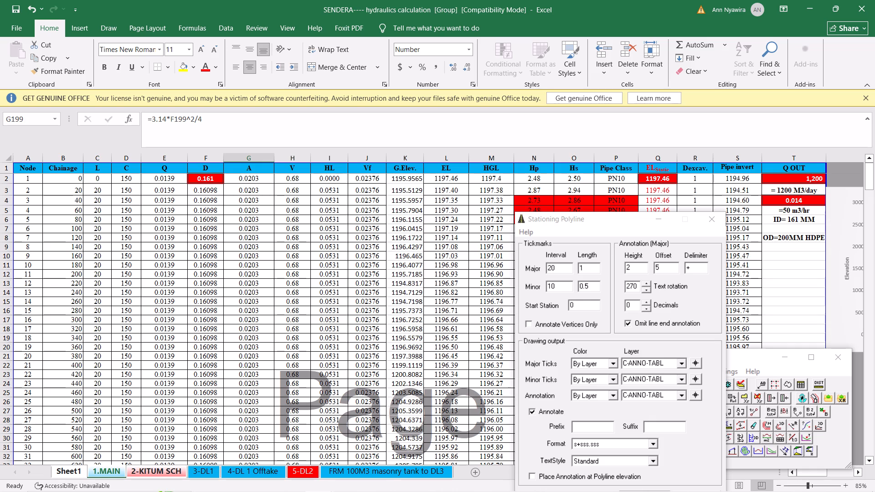
pyautogui.scroll(-1, 565, 185)
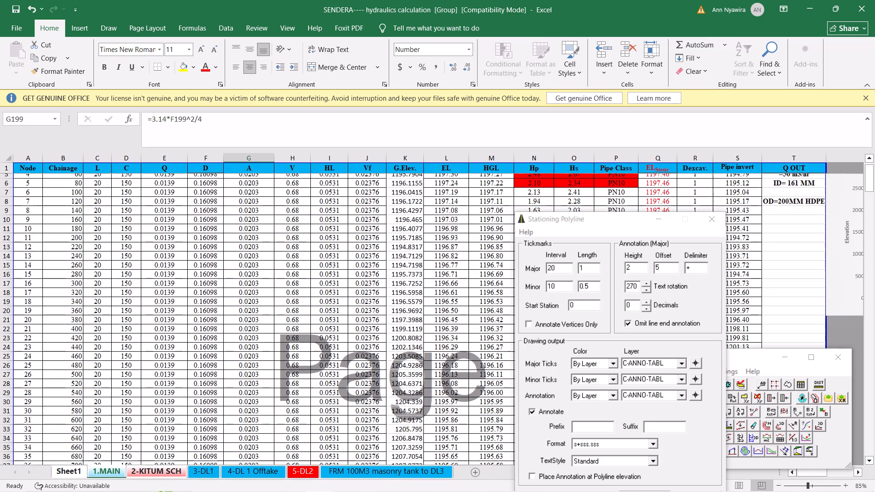
pyautogui.scroll(-1, 565, 185)
pyautogui.scroll(1, 565, 185)
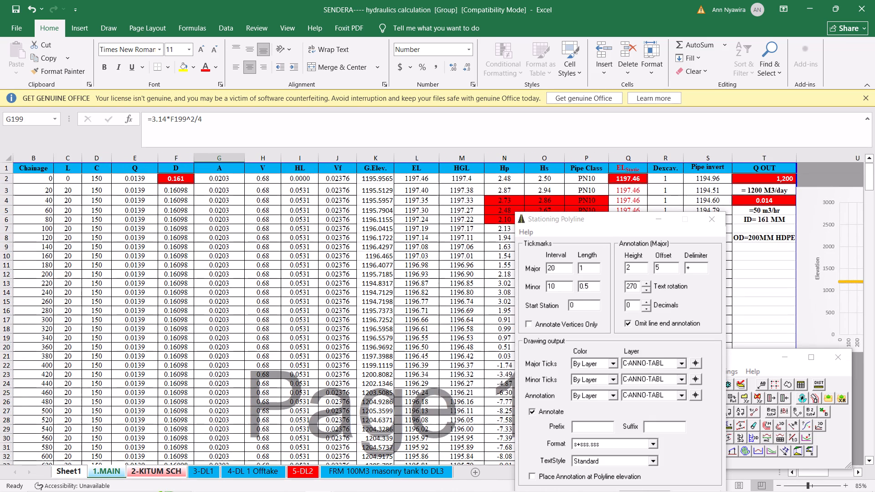
pyautogui.hscroll(1, 350, 276)
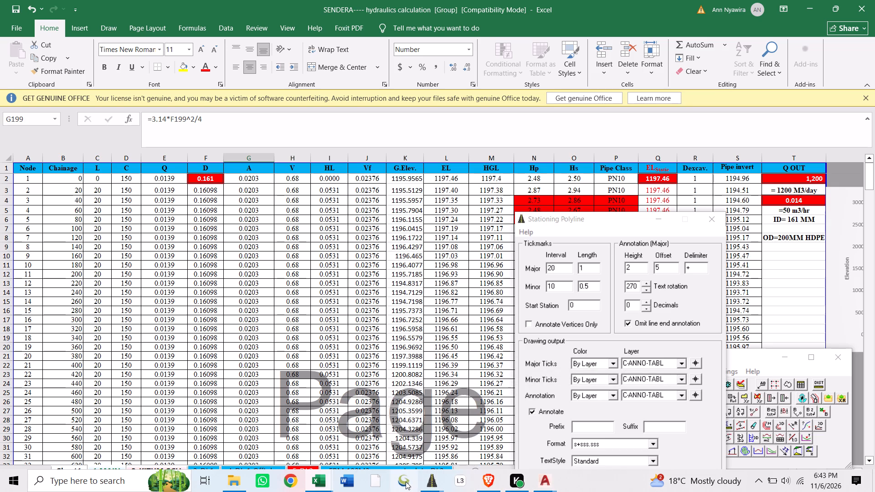
# Launch Google Earth Pro.
pyautogui.doubleClick(371, 481)
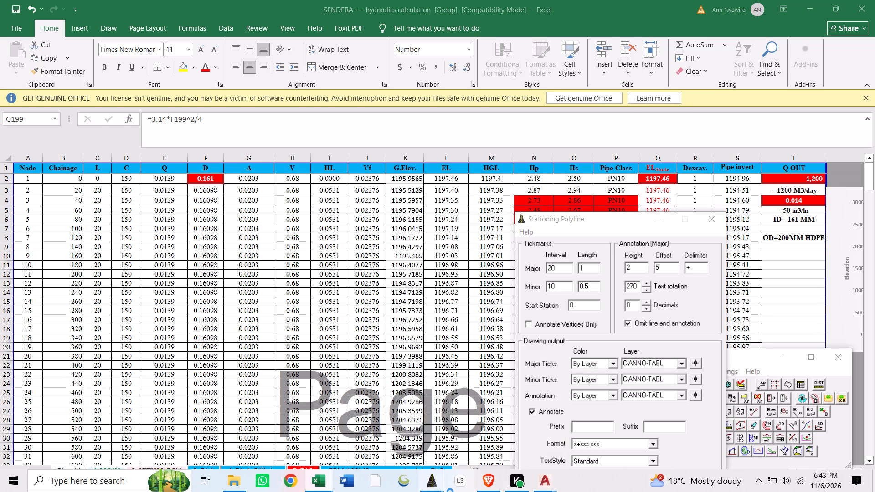
# Switch to the wp 1.DWG drawing in Civil 3D and examine the stationing ticks along the pipeline route.
pyautogui.click(539, 485)
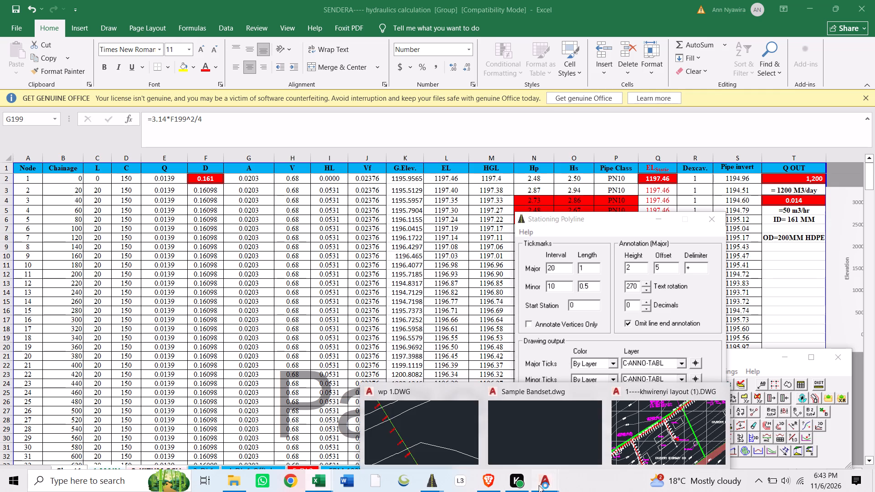
pyautogui.click(440, 438)
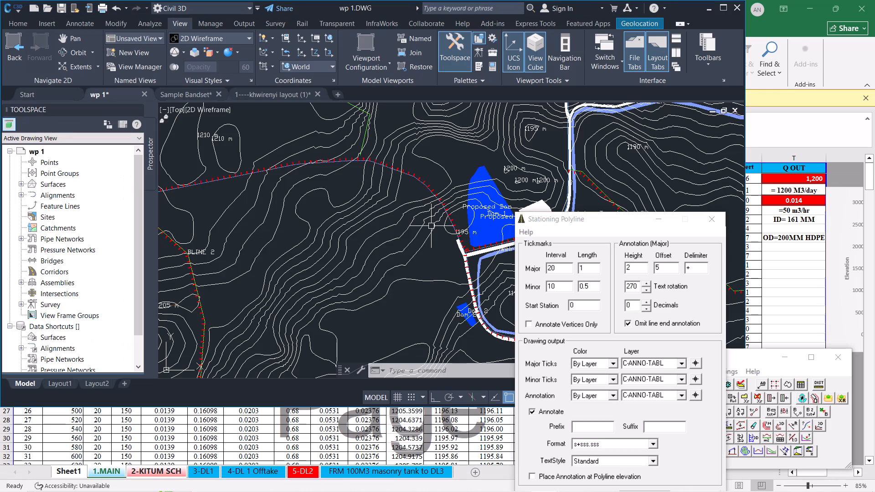
pyautogui.keyDown('ctrl'); pyautogui.scroll(-2, 475, 163); pyautogui.keyUp('ctrl')
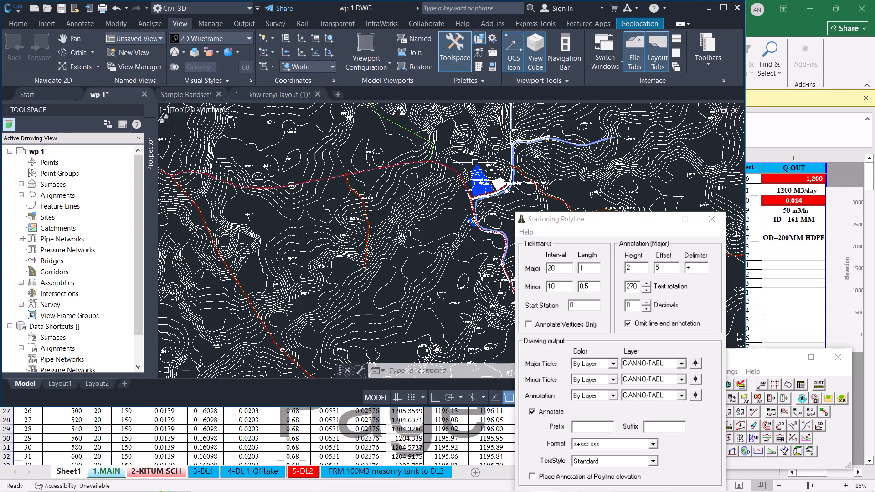
pyautogui.keyDown('ctrl'); pyautogui.scroll(-2, 475, 163); pyautogui.keyUp('ctrl')
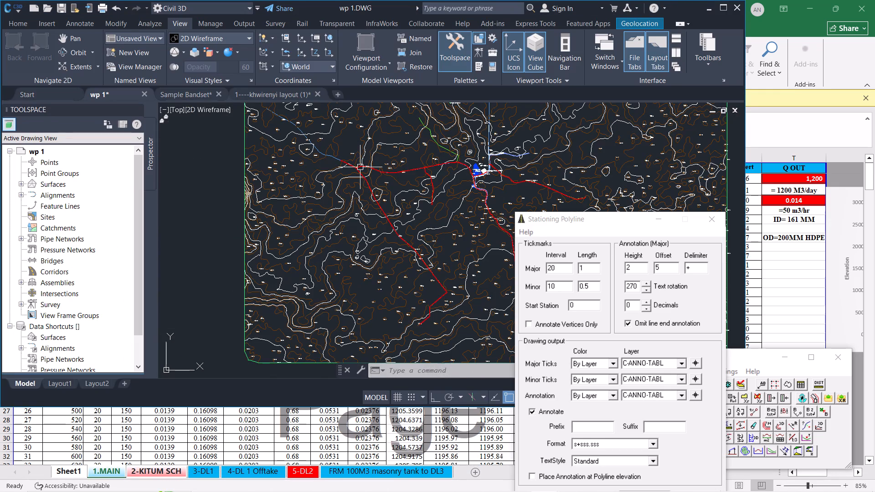
pyautogui.keyDown('ctrl'); pyautogui.scroll(8, 342, 157); pyautogui.keyUp('ctrl')
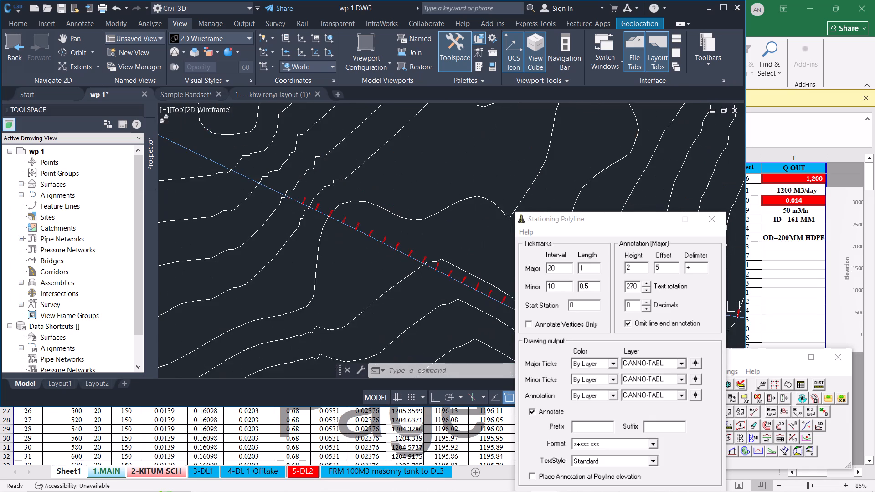
pyautogui.keyDown('ctrl'); pyautogui.scroll(3, 259, 220); pyautogui.keyUp('ctrl')
pyautogui.keyDown('ctrl'); pyautogui.scroll(-3, 259, 220); pyautogui.keyUp('ctrl')
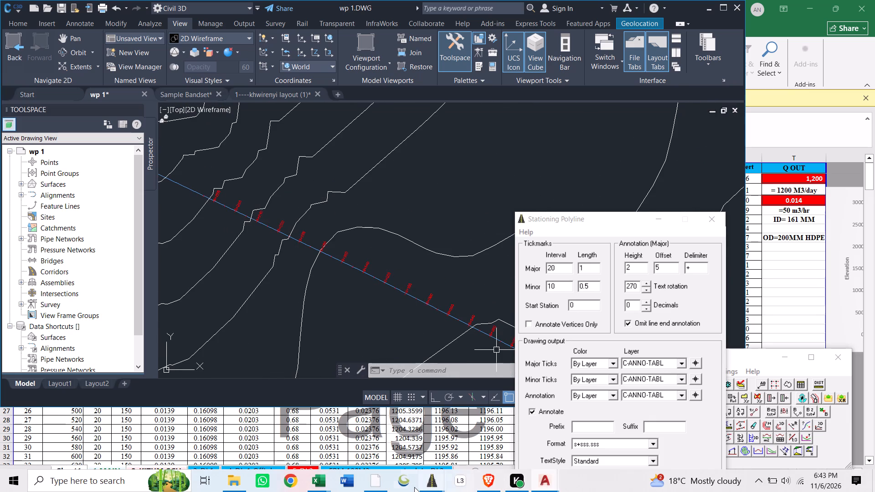
# Switch to Google Earth Pro, dismiss its start-up messages and fly to MAIN TRANSMISSION LINE 1 in the saved places.
pyautogui.click(376, 482)
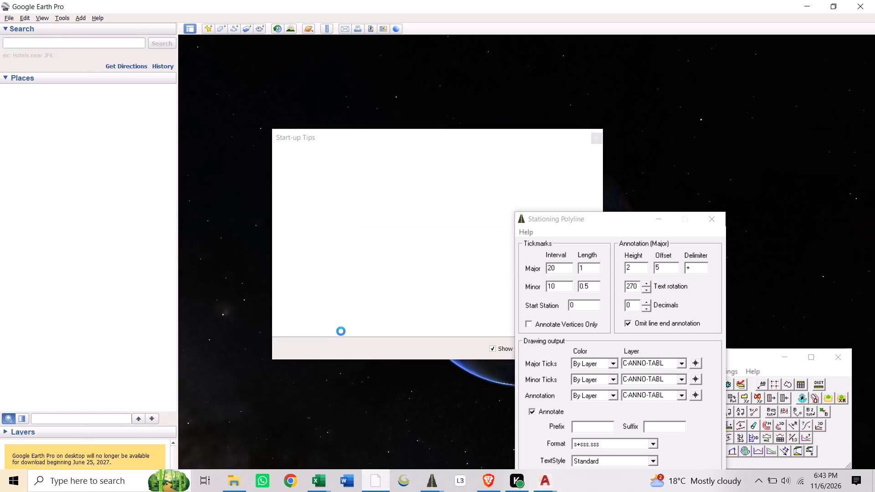
pyautogui.click(598, 134)
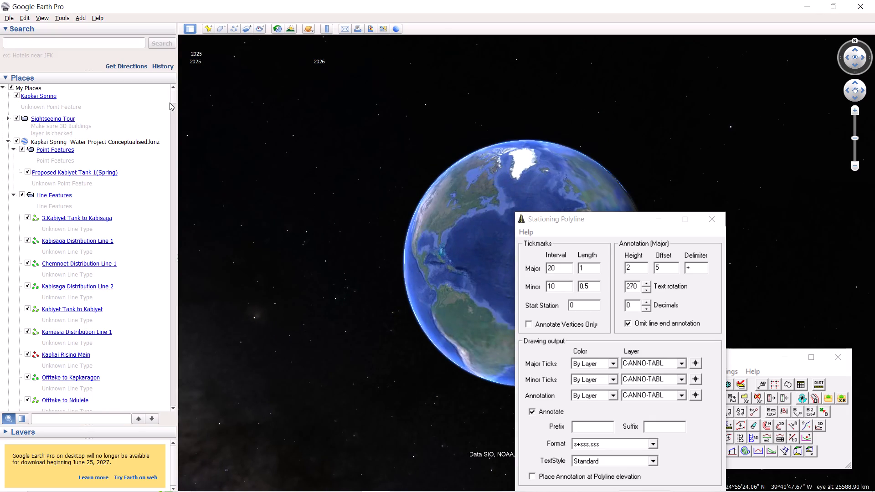
pyautogui.moveTo(171, 100); pyautogui.dragTo(170, 404)
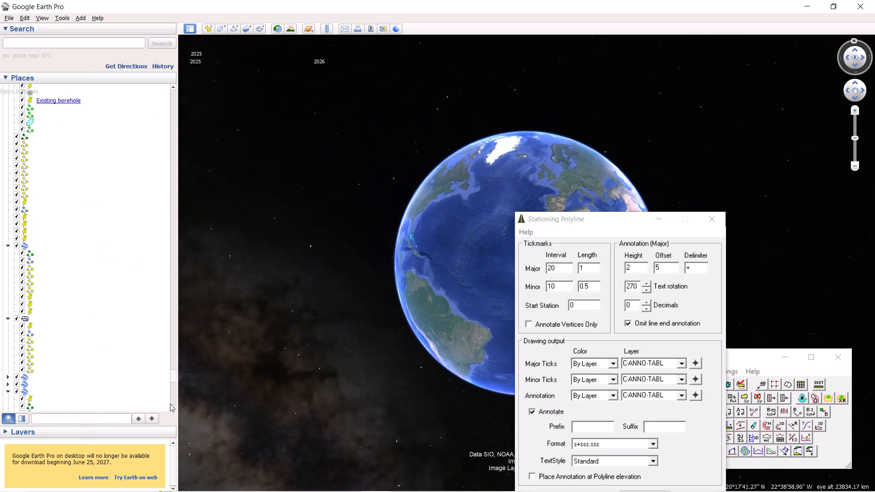
pyautogui.moveTo(170, 404); pyautogui.dragTo(170, 418)
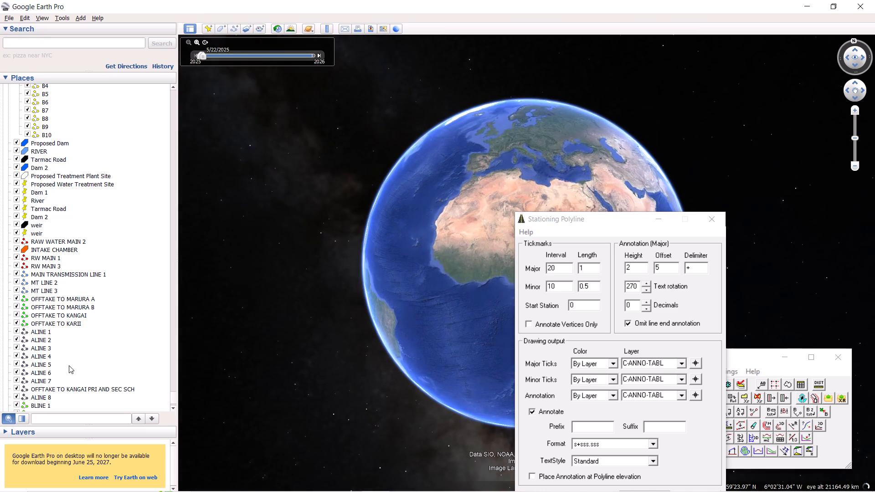
pyautogui.tripleClick(52, 324)
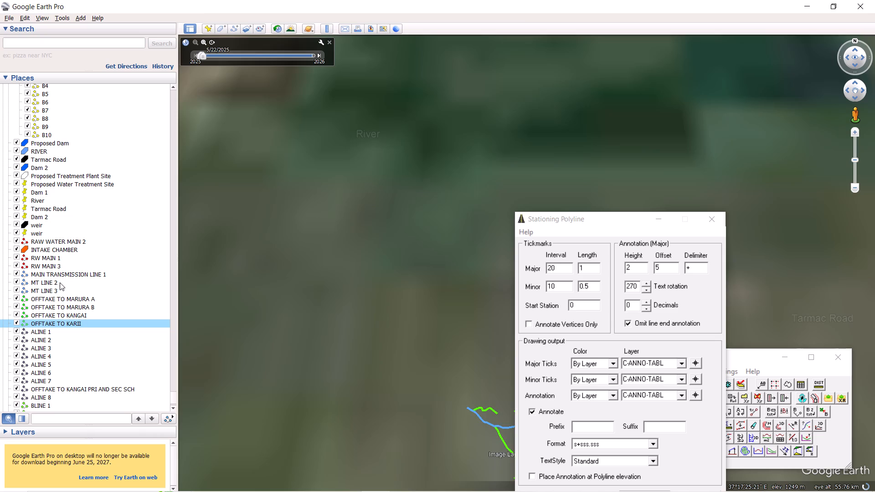
pyautogui.doubleClick(59, 270)
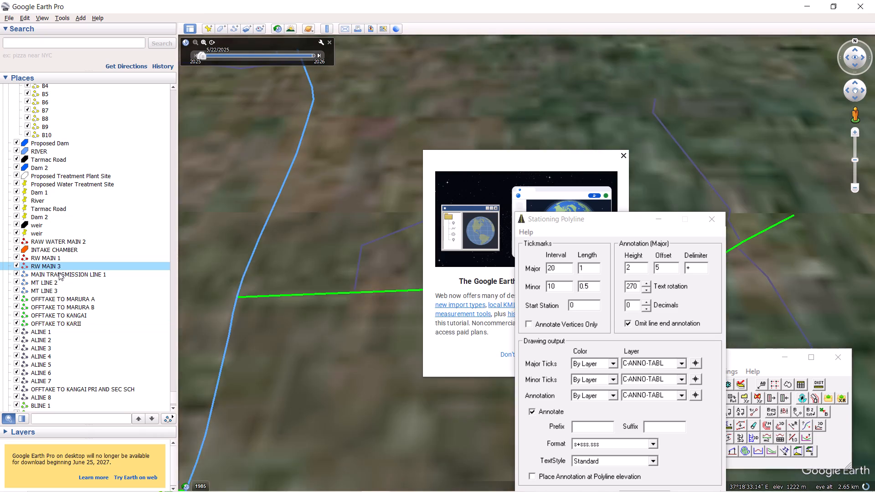
pyautogui.doubleClick(59, 274)
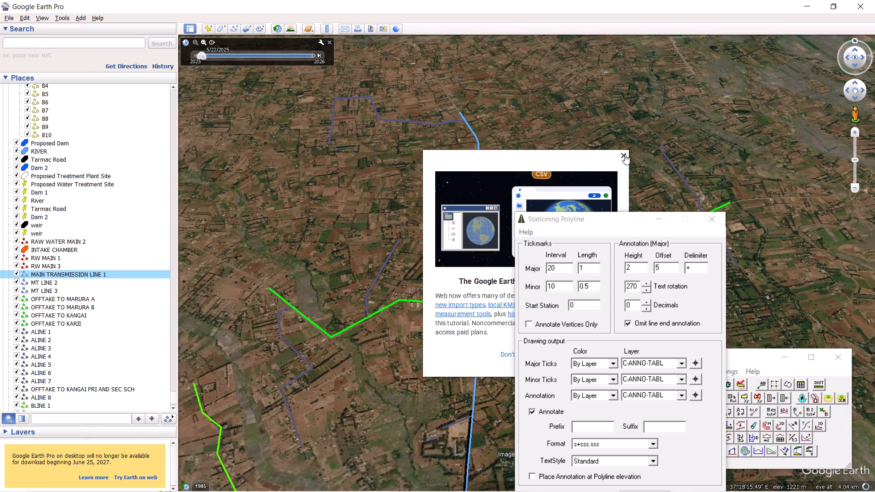
pyautogui.click(624, 153)
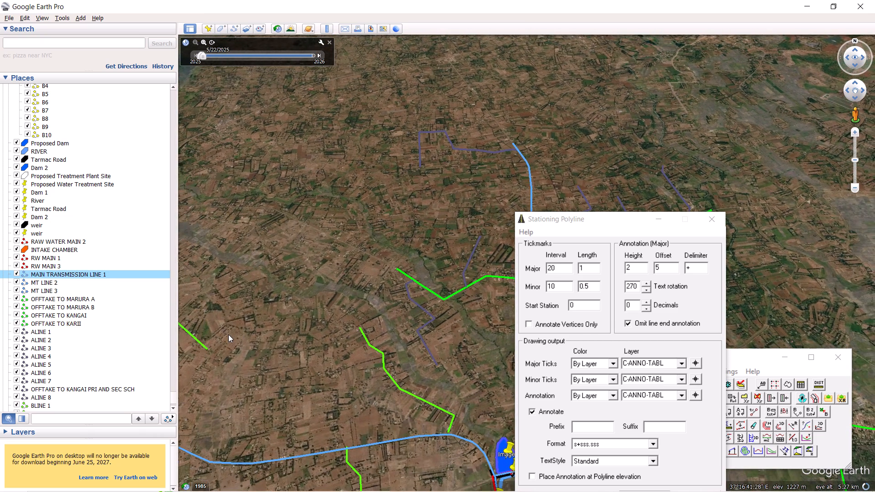
pyautogui.doubleClick(87, 271)
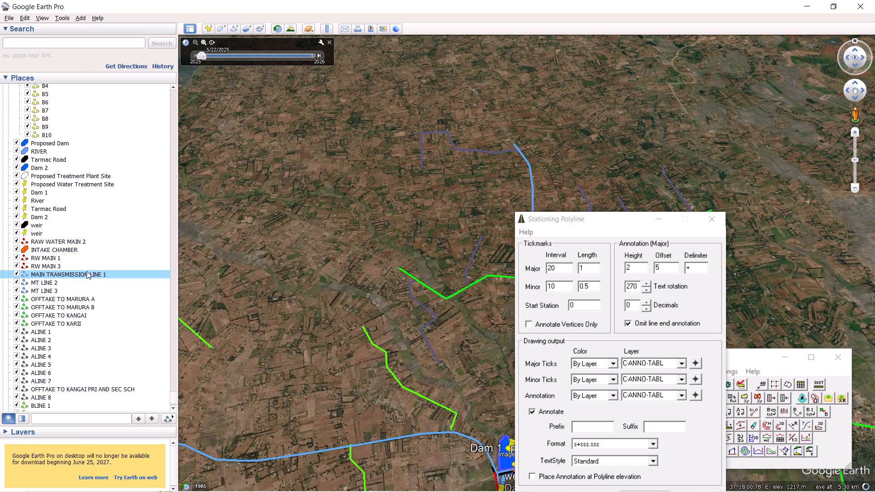
# Inspect the MAIN TRANSMISSION LINE 1 route on the map and identify the distribution line at its end and an offtake along it.
pyautogui.click(517, 145)
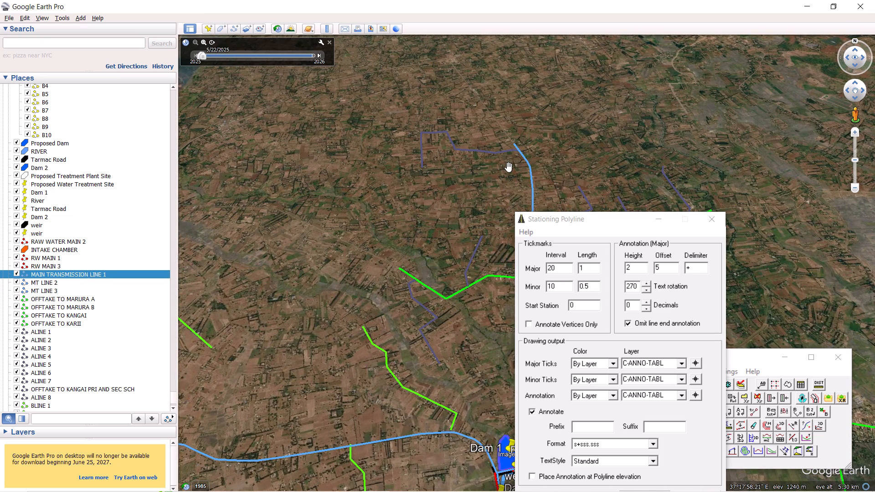
pyautogui.moveTo(497, 184); pyautogui.dragTo(396, 152)
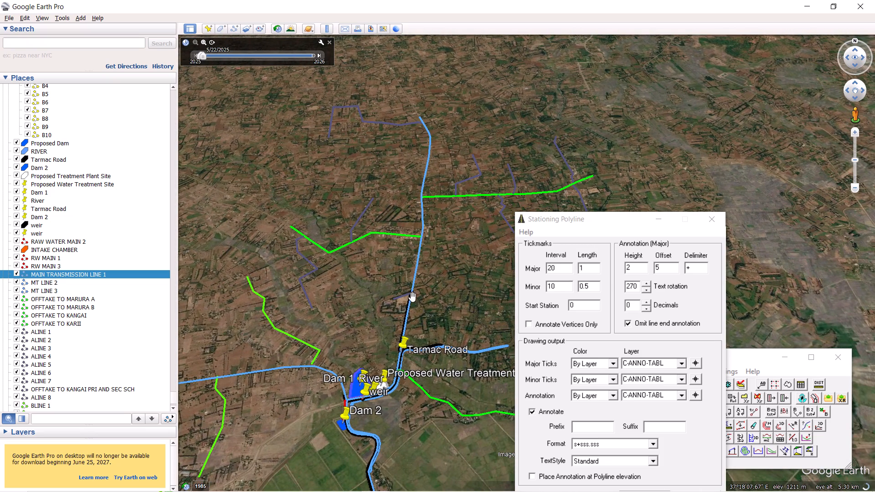
pyautogui.click(376, 121)
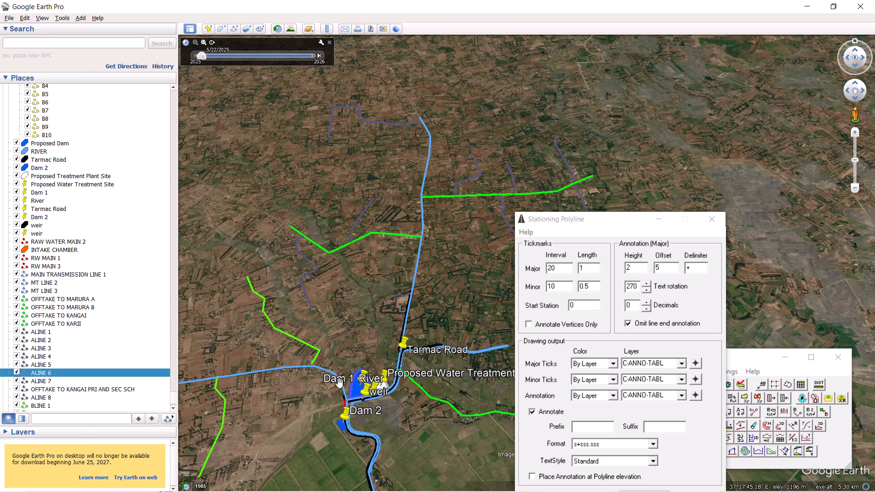
pyautogui.click(402, 235)
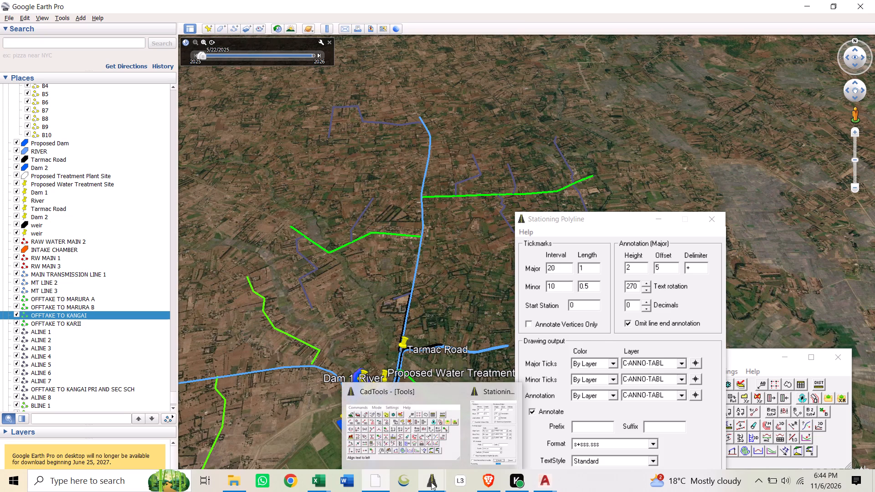
# Switch to the SENDERA hydraulics calculation workbook in Excel and enter OFFTAKE TO KANGAI in Q OUT cell T206, just below the yellow row.
pyautogui.click(320, 485)
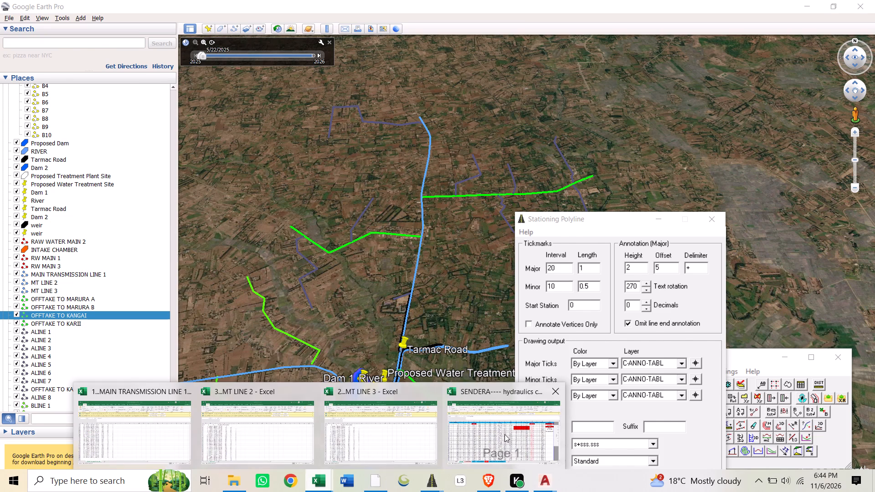
pyautogui.click(505, 435)
pyautogui.scroll(-1, 421, 328)
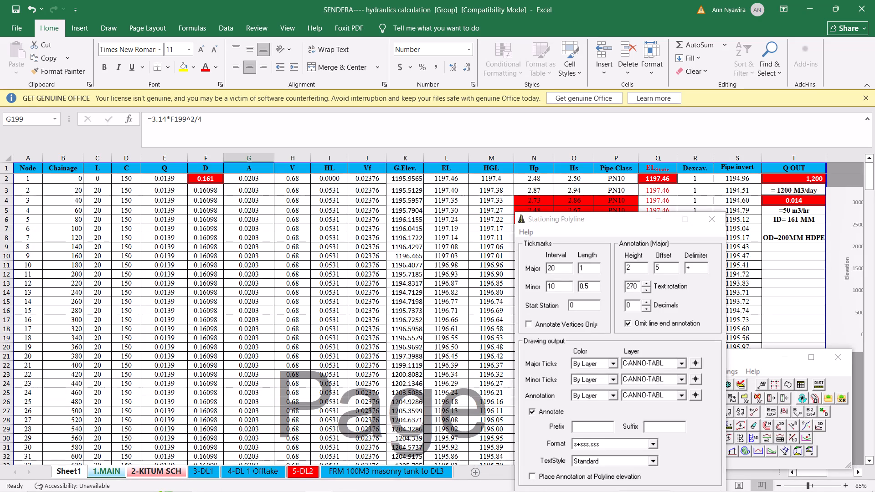
pyautogui.scroll(-16, 421, 328)
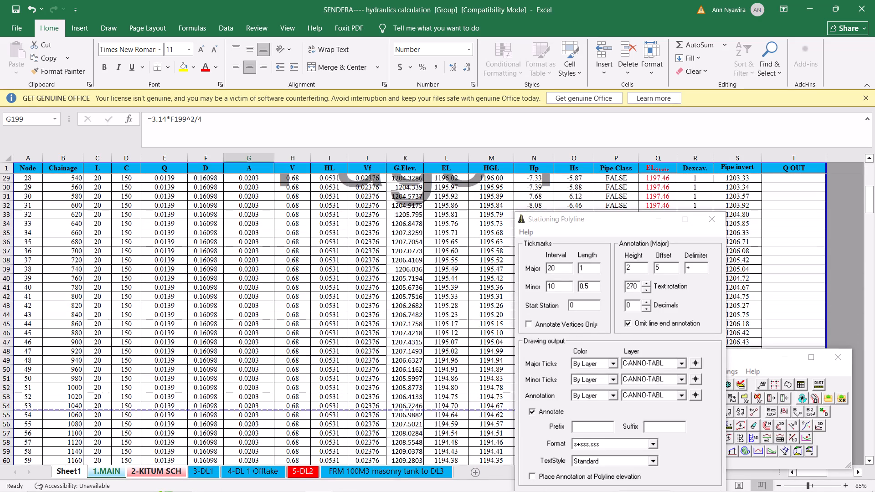
pyautogui.scroll(-18, 421, 328)
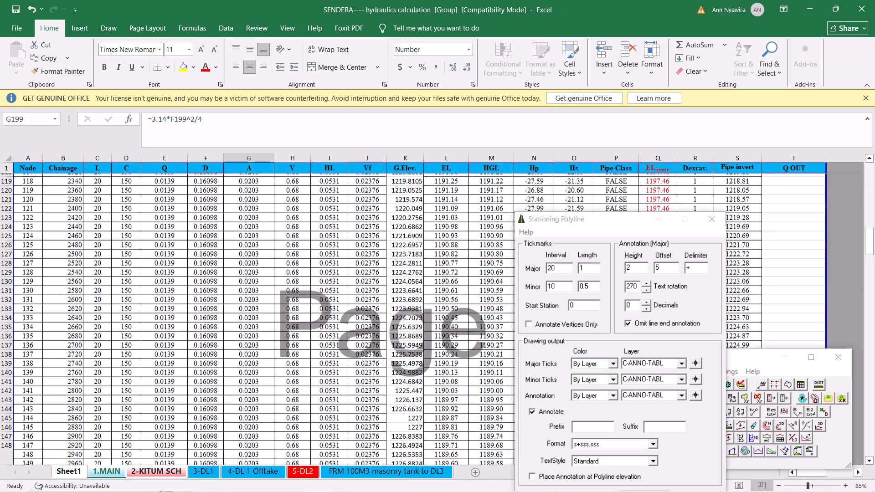
pyautogui.scroll(-9, 421, 328)
pyautogui.scroll(1, 421, 328)
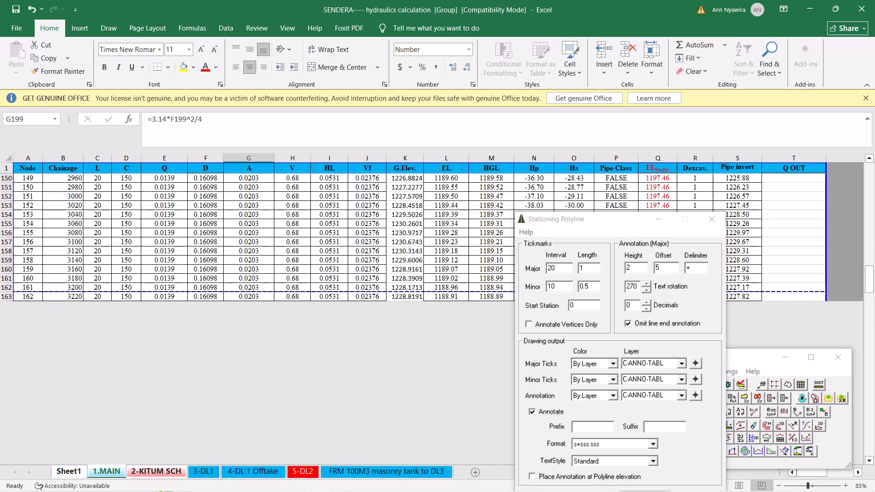
pyautogui.scroll(-4, 421, 328)
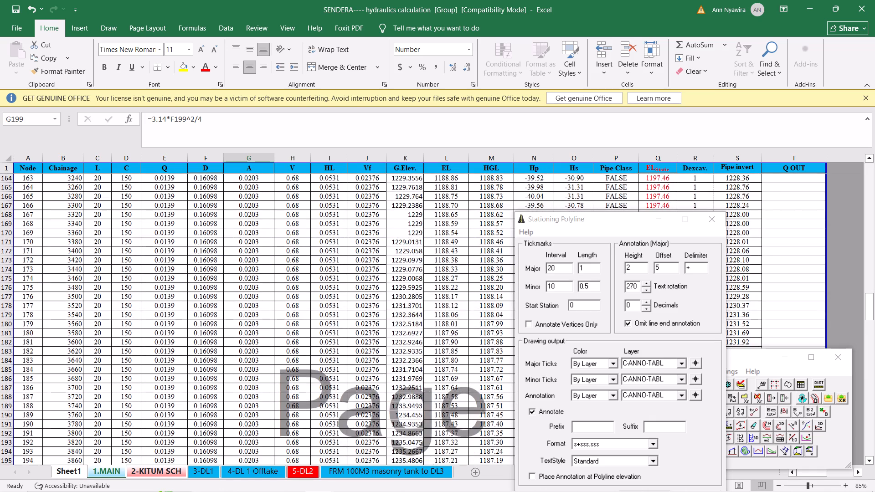
pyautogui.scroll(-5, 421, 328)
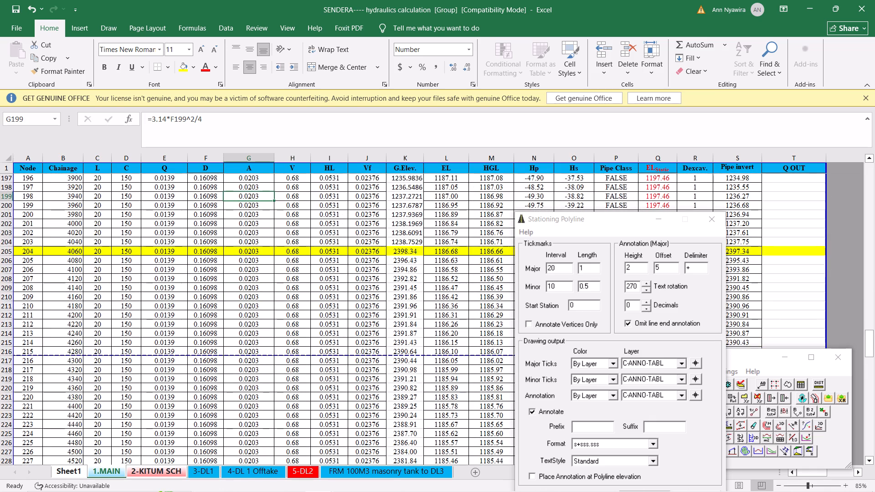
pyautogui.click(785, 263)
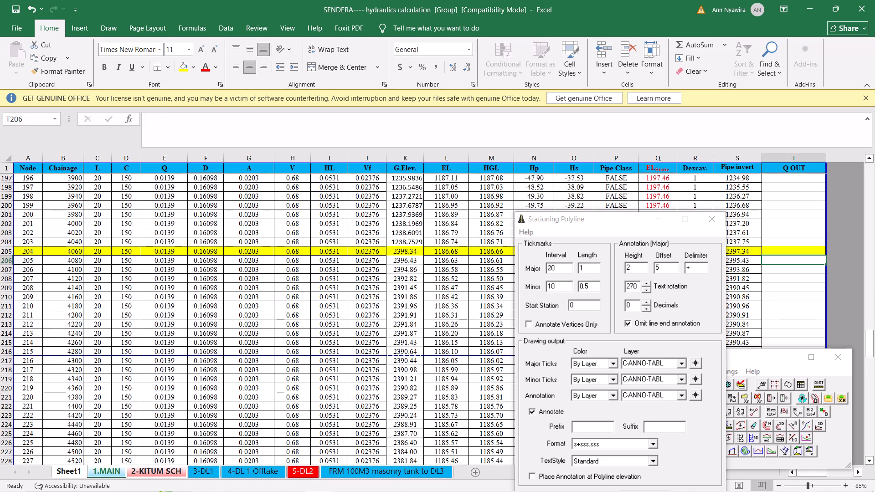
pyautogui.click(236, 126)
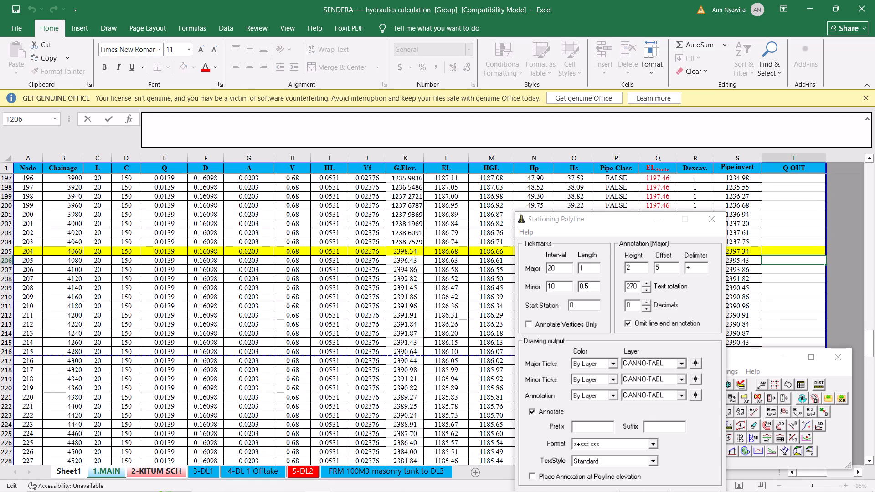
pyautogui.write('OFFTAKE TO KANGAI')
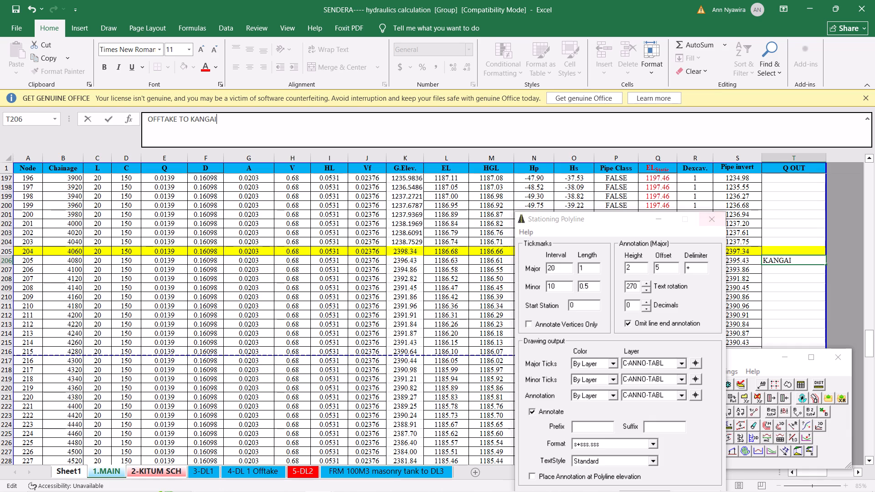
pyautogui.press('Return')
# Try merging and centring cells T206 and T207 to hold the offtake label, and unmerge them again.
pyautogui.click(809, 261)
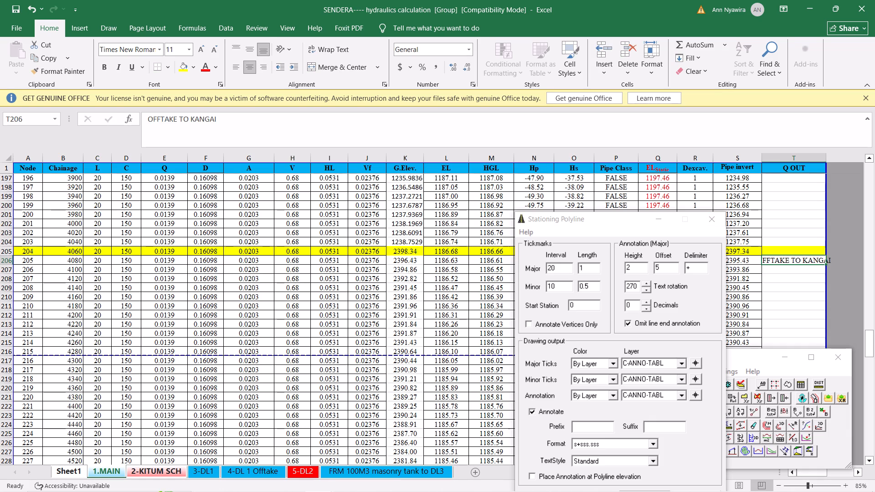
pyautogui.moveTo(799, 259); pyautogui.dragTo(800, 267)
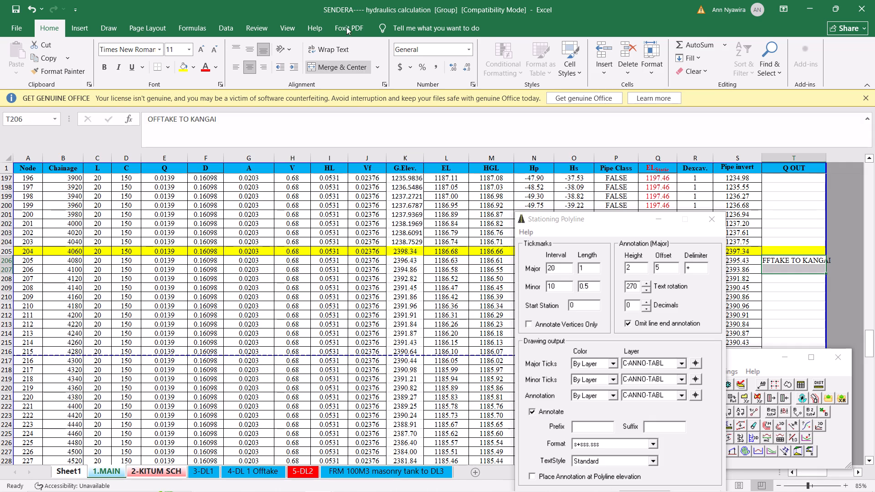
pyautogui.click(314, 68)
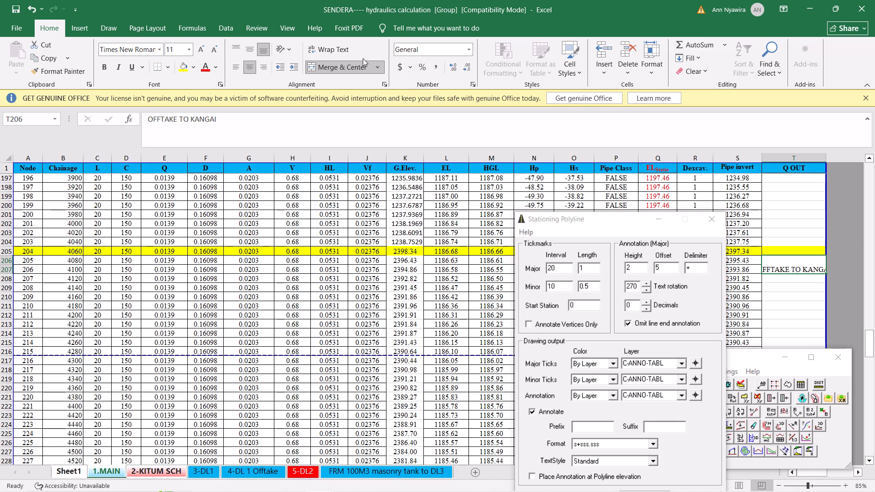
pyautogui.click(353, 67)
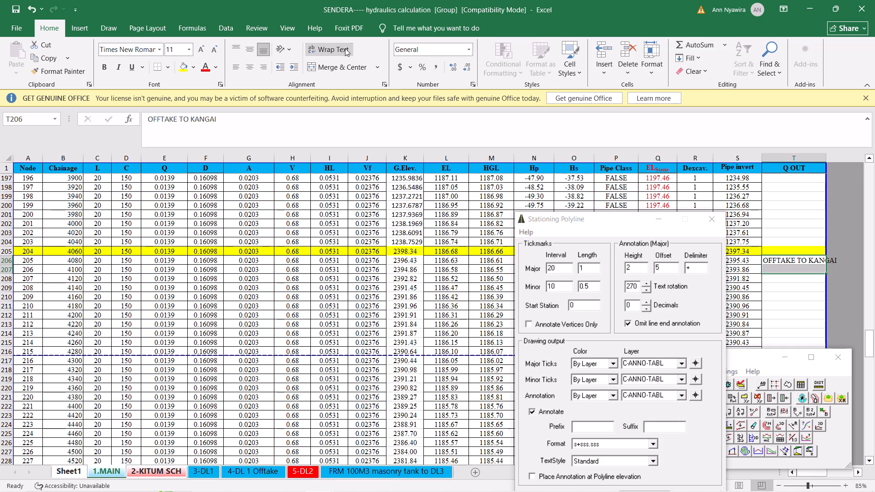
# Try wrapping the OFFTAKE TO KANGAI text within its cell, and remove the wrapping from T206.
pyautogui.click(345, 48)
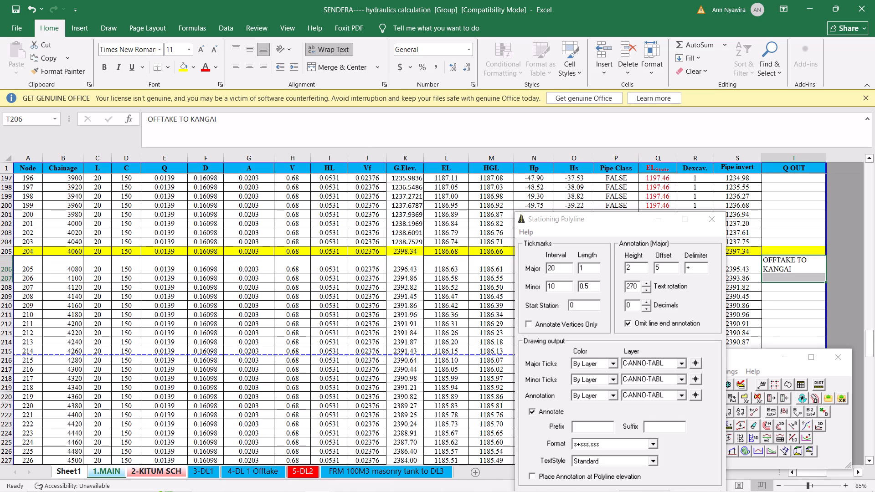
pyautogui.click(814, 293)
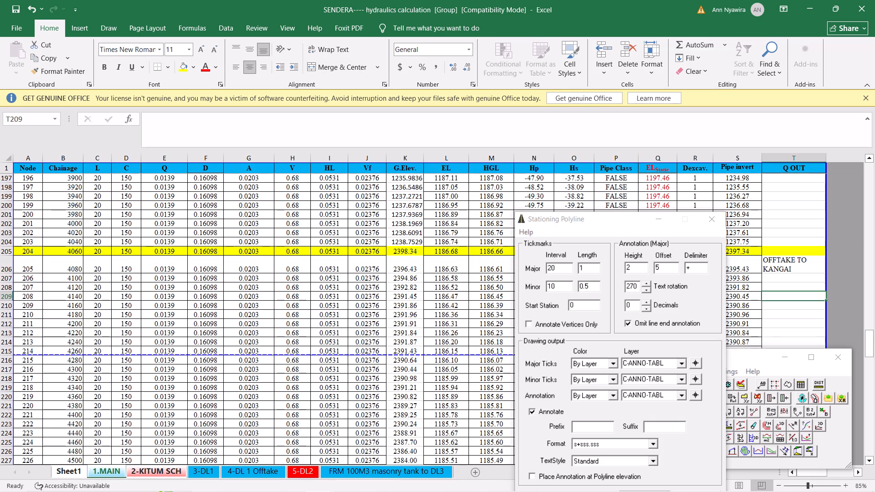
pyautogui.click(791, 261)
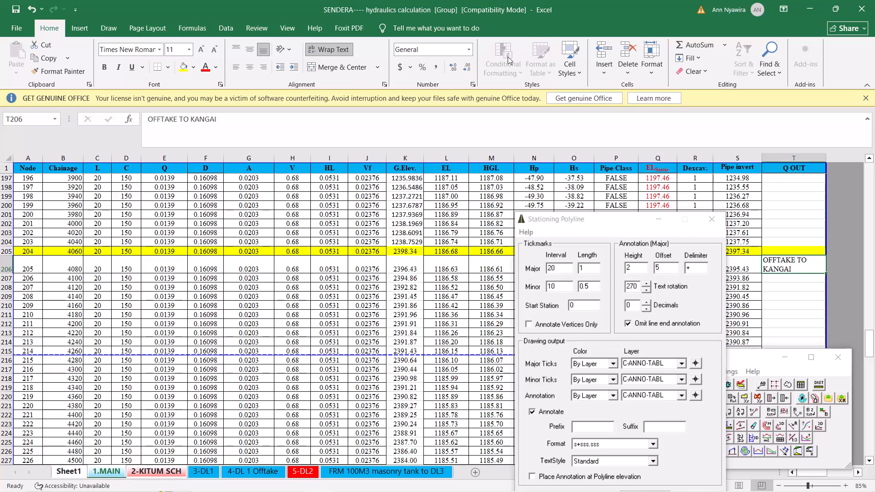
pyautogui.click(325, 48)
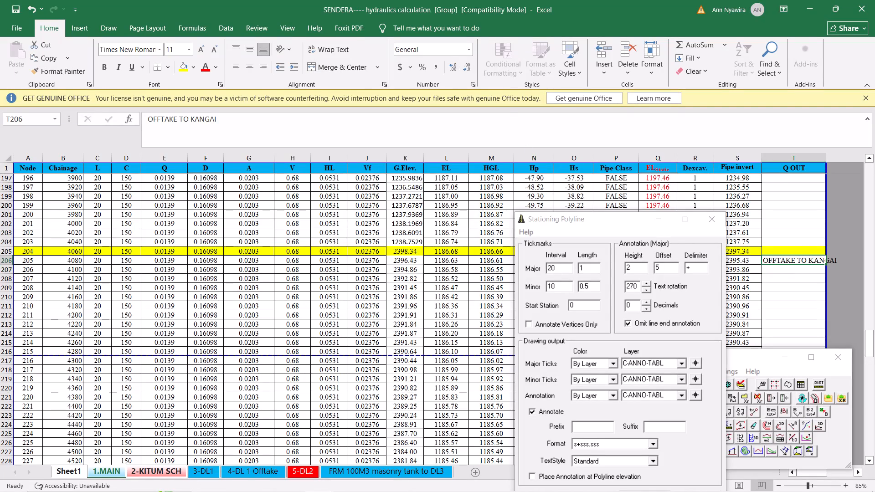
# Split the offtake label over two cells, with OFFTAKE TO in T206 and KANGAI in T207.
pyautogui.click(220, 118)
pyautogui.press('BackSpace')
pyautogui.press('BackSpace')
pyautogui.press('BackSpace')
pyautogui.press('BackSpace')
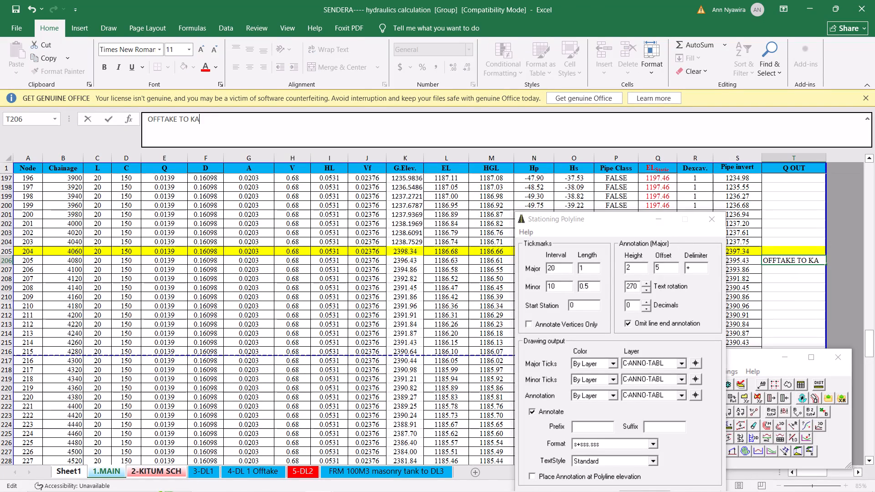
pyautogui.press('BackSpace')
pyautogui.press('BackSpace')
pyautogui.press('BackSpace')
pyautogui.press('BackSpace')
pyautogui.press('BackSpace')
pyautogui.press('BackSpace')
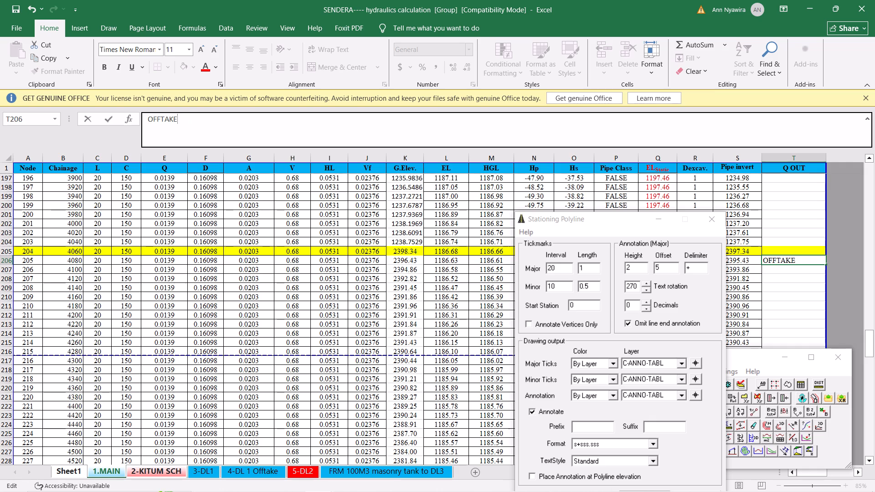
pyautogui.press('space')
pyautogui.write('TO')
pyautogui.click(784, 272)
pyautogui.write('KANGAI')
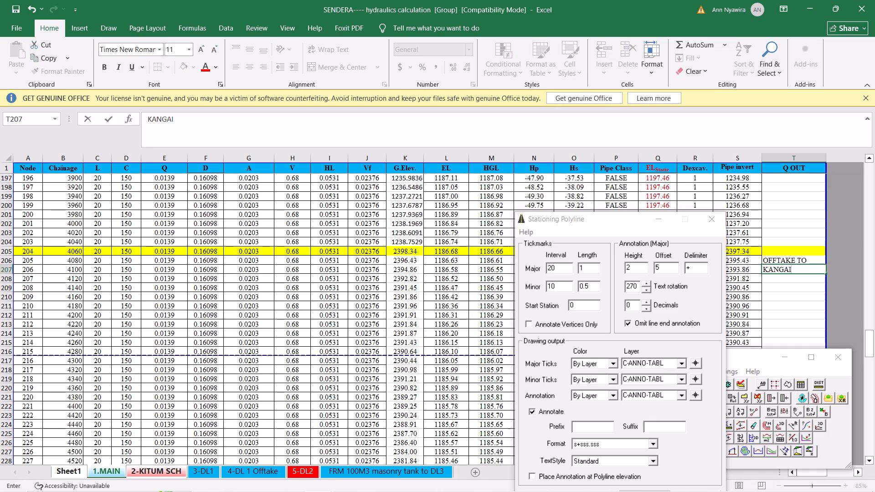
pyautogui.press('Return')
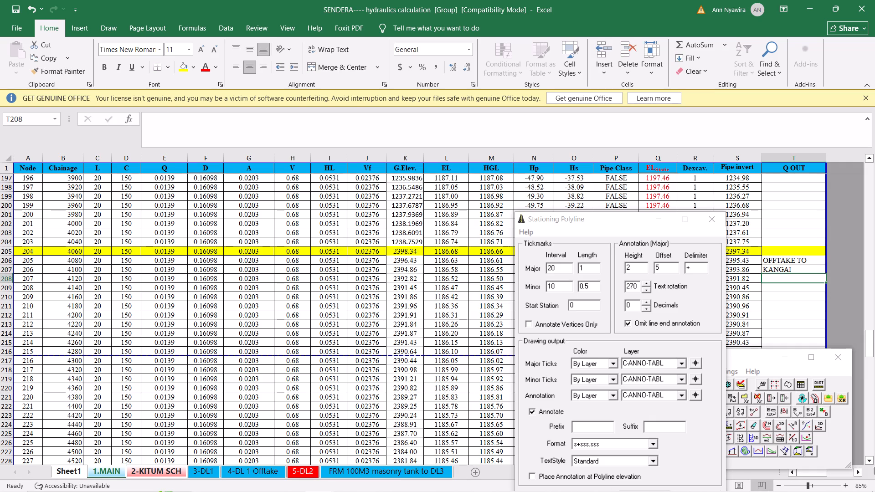
# Spread the offtake label over three cells: OFFTAKE in T206, TO in T207 and KANGAI in T208.
pyautogui.click(800, 259)
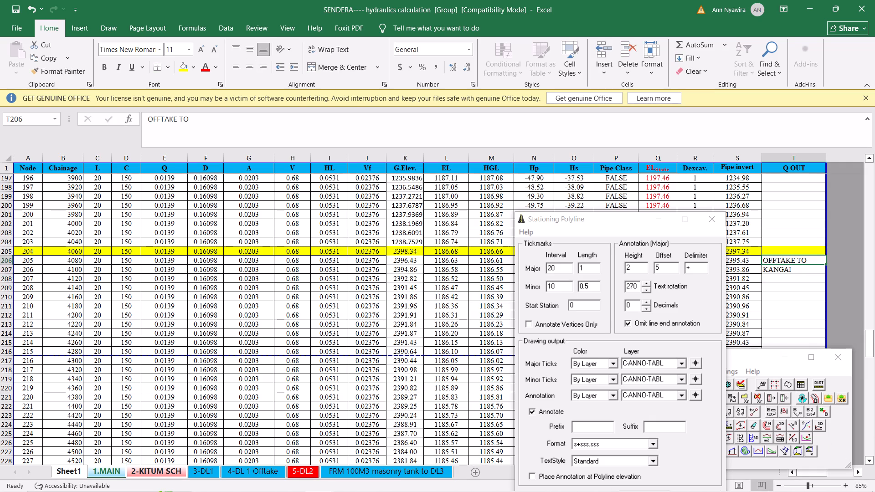
pyautogui.click(793, 269)
pyautogui.write('TP')
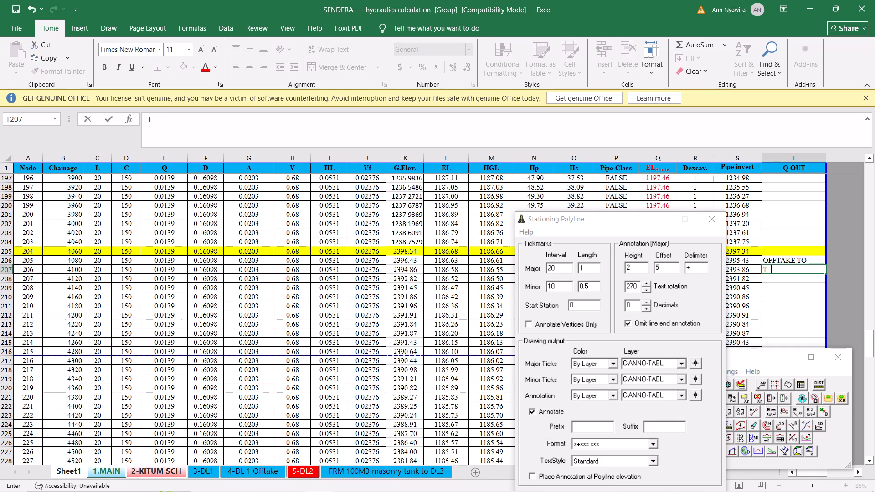
pyautogui.press('BackSpace')
pyautogui.press('o')
pyautogui.click(808, 258)
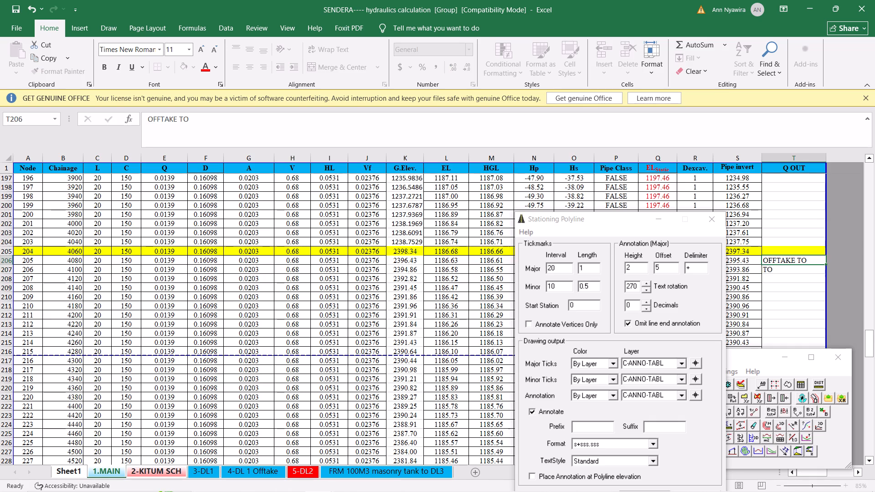
pyautogui.click(204, 115)
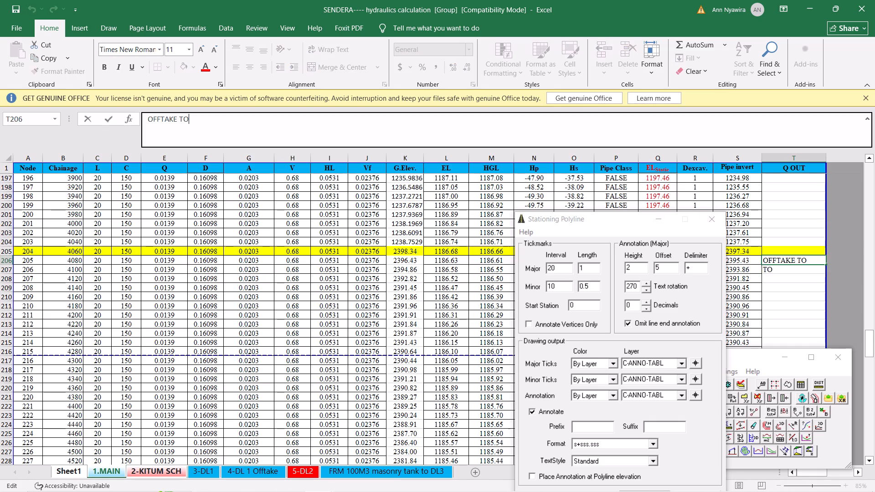
pyautogui.press('BackSpace')
pyautogui.press('BackSpace')
pyautogui.press('BackSpace')
pyautogui.press('Return')
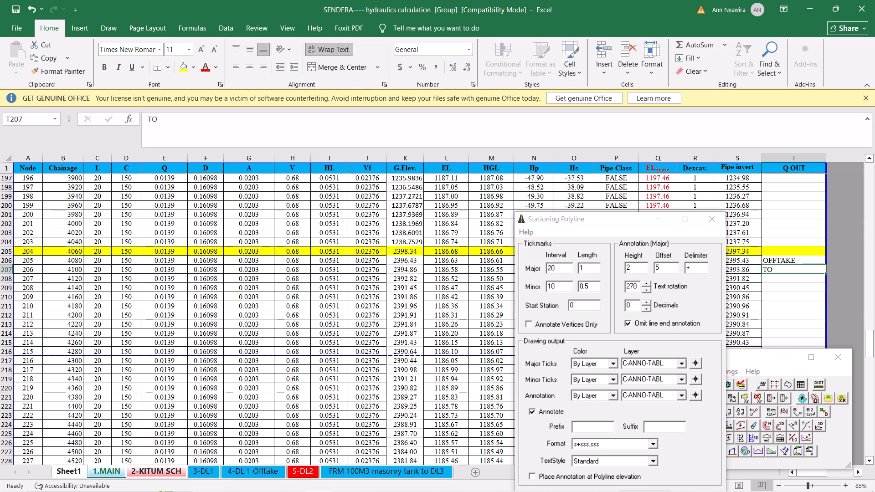
pyautogui.click(789, 279)
pyautogui.write('KANGAI')
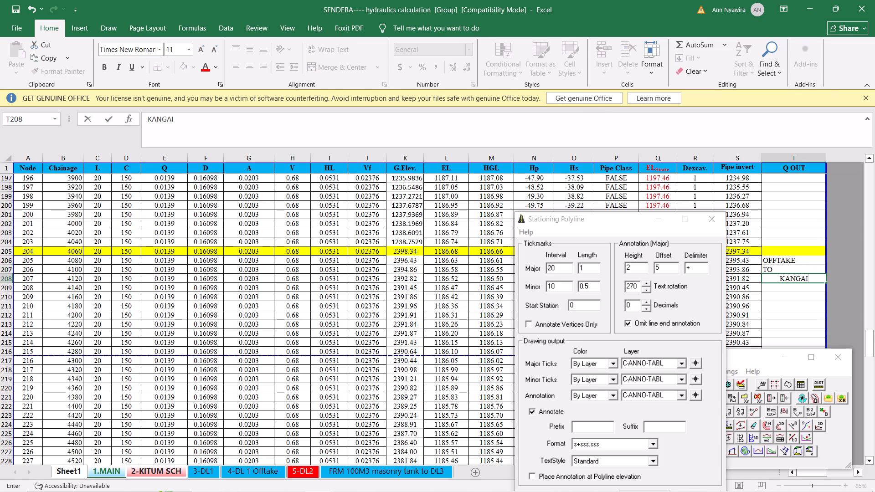
pyautogui.press('Return')
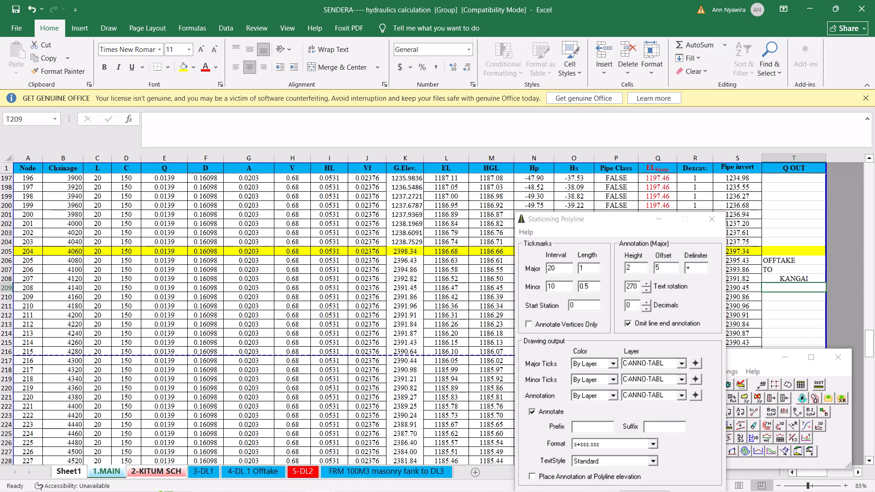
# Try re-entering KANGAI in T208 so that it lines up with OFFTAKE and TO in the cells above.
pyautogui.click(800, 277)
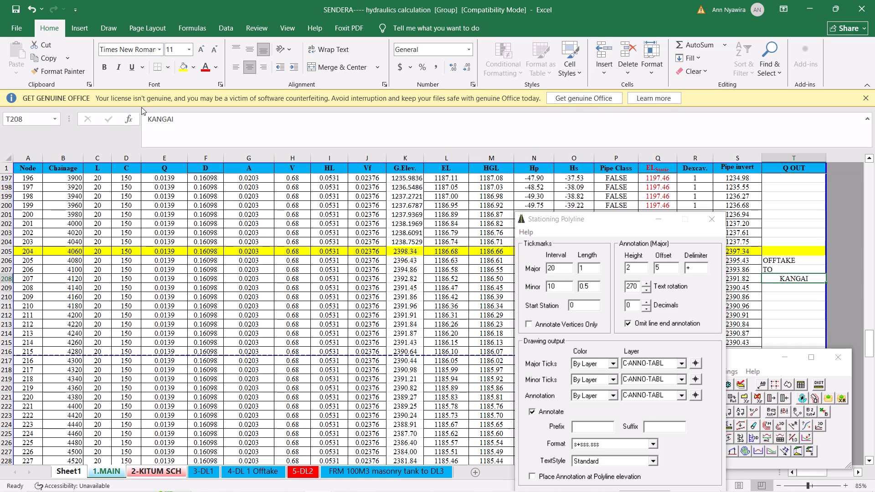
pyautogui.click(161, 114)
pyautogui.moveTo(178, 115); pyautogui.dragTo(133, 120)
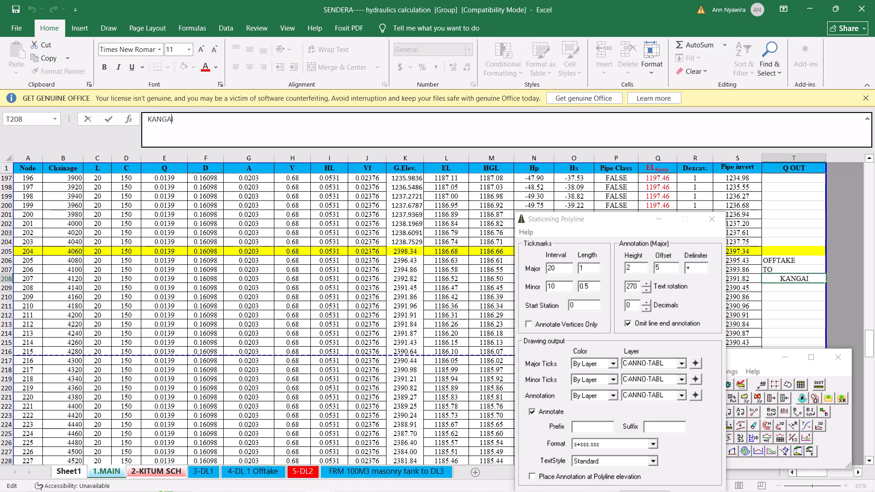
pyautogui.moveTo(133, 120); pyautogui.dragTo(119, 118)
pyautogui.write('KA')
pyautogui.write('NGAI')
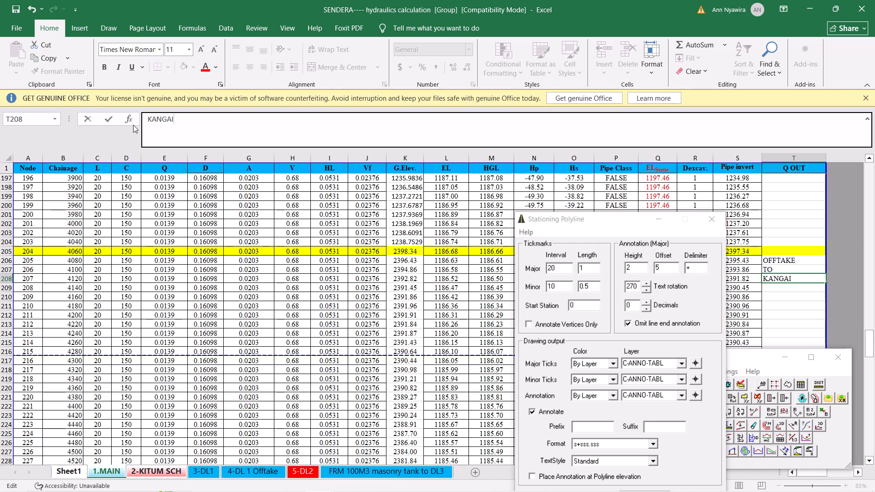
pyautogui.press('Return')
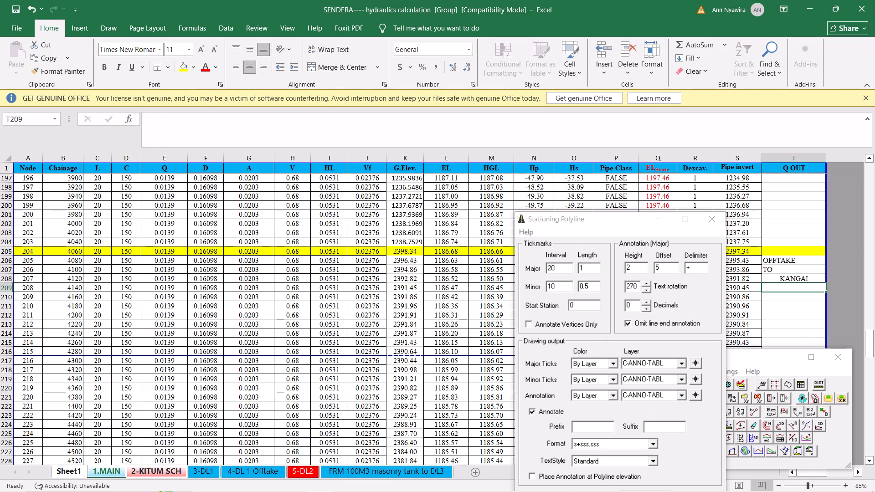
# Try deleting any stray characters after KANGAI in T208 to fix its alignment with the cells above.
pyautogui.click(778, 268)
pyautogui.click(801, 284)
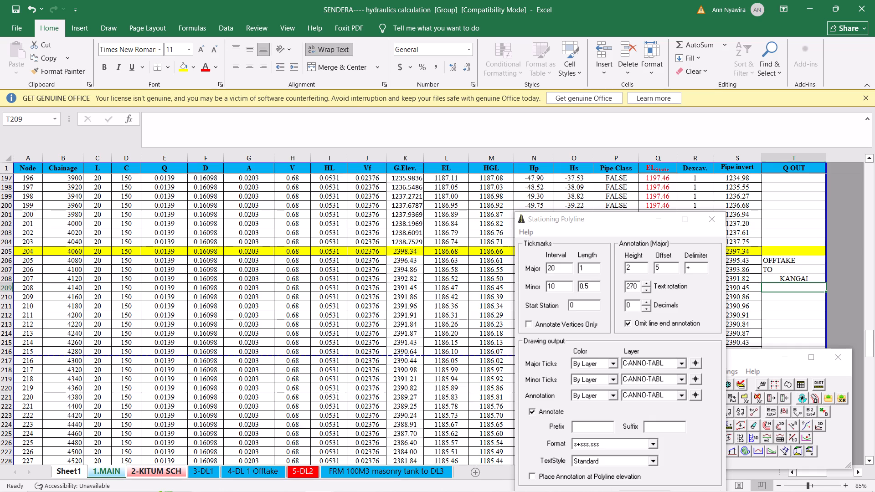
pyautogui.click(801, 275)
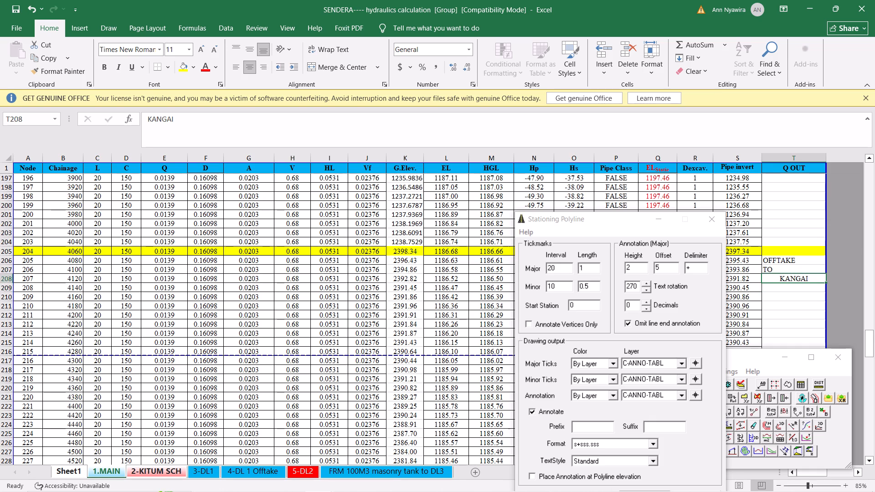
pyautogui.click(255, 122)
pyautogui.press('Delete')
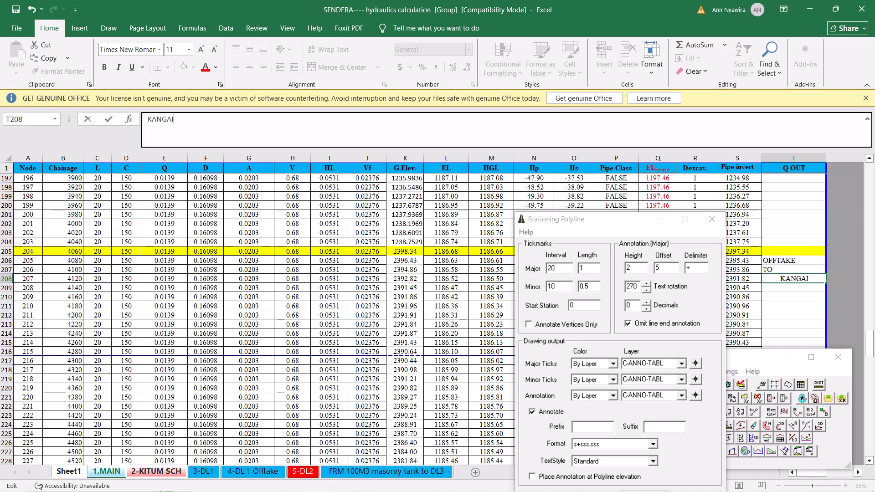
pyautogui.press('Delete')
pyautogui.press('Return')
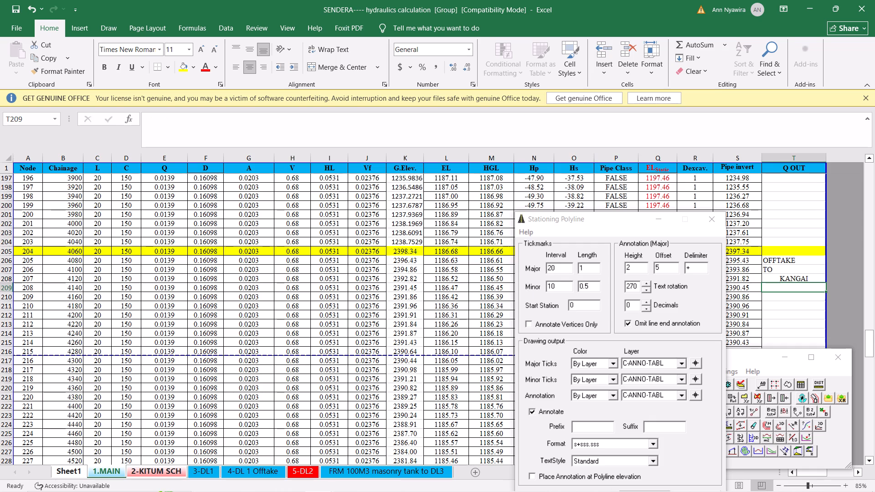
# Select the G.Elev. cells from K205 down to K343 at the end of the 1.MAIN table.
pyautogui.scroll(1, 444, 236)
pyautogui.scroll(-1, 444, 236)
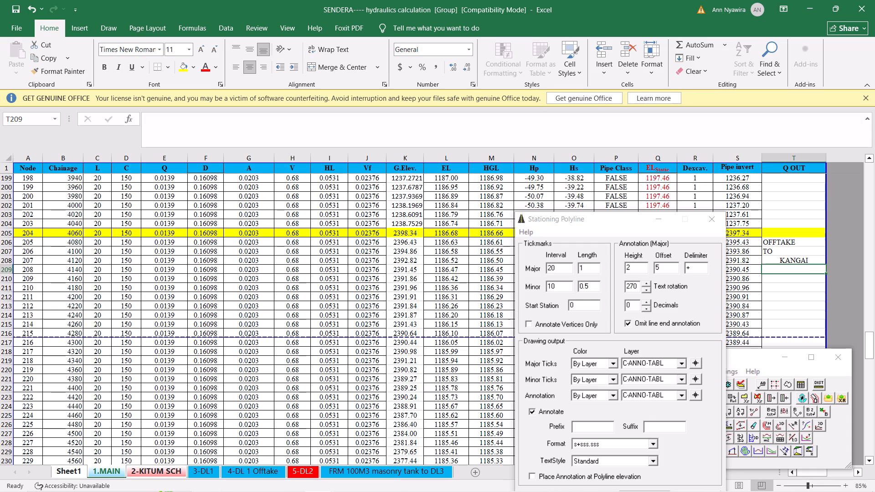
pyautogui.moveTo(405, 233); pyautogui.dragTo(416, 418)
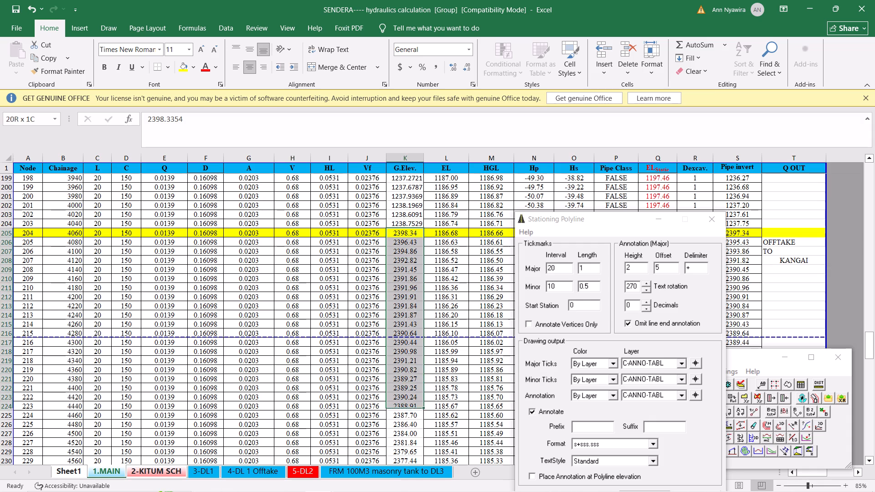
pyautogui.moveTo(416, 418); pyautogui.dragTo(415, 491)
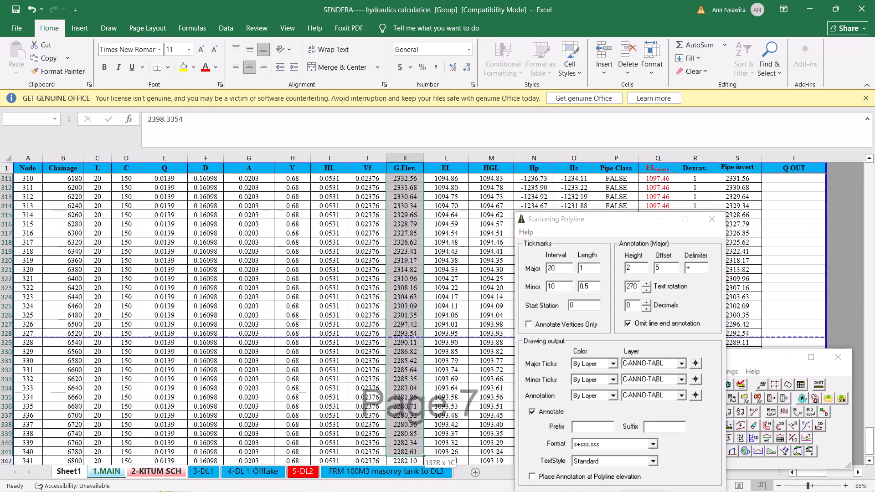
pyautogui.moveTo(415, 491); pyautogui.dragTo(411, 441)
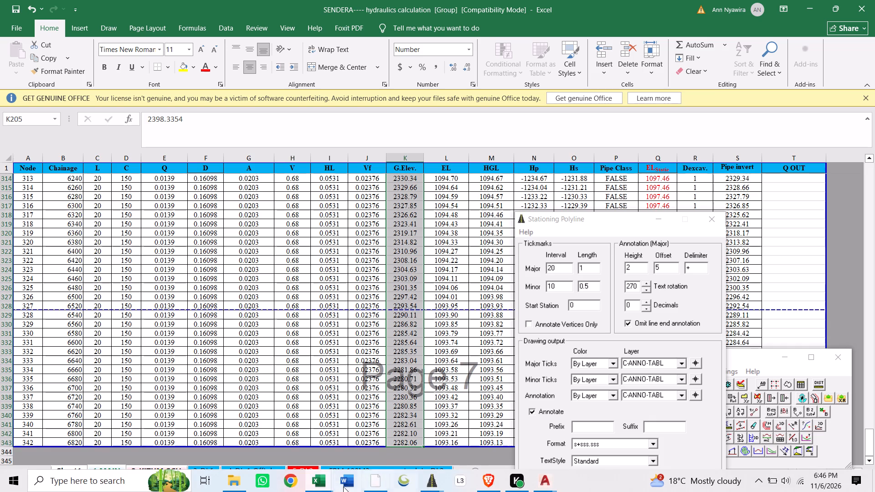
# Open the 5...OFFTAKE TO KANGAI file from folder 2 inside ONLINE HUSTLE on the Desktop.
pyautogui.click(373, 480)
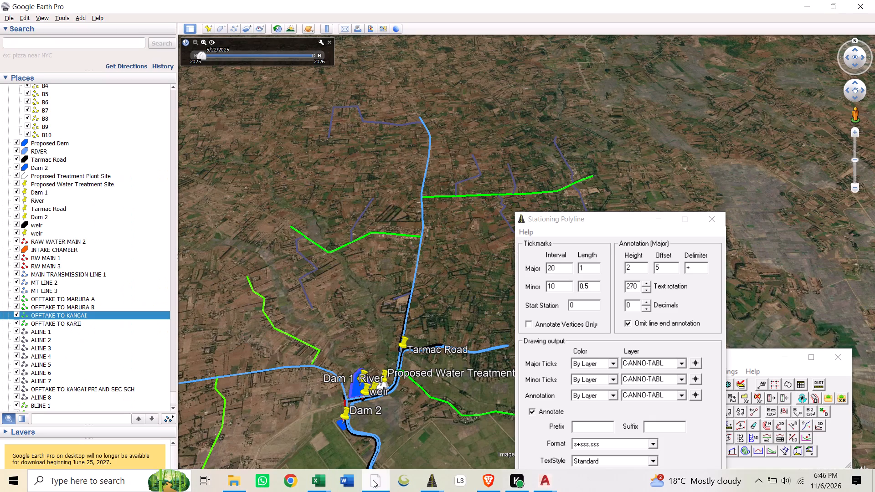
pyautogui.click(314, 483)
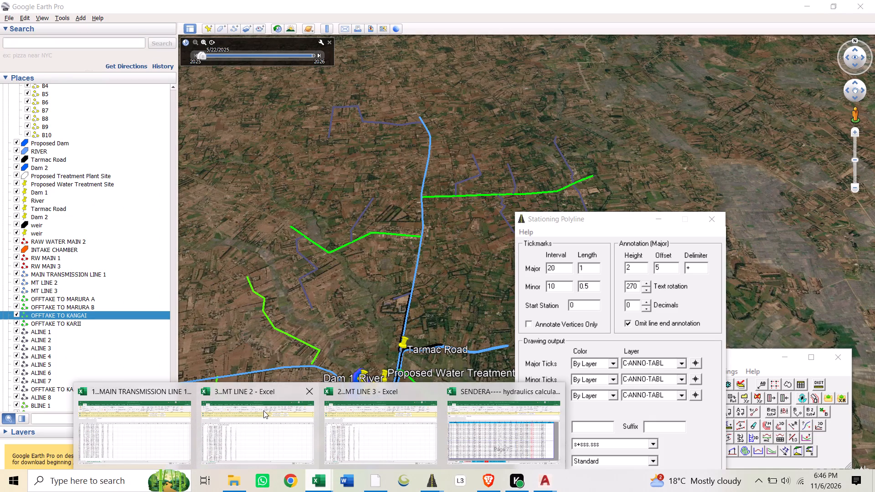
pyautogui.click(227, 486)
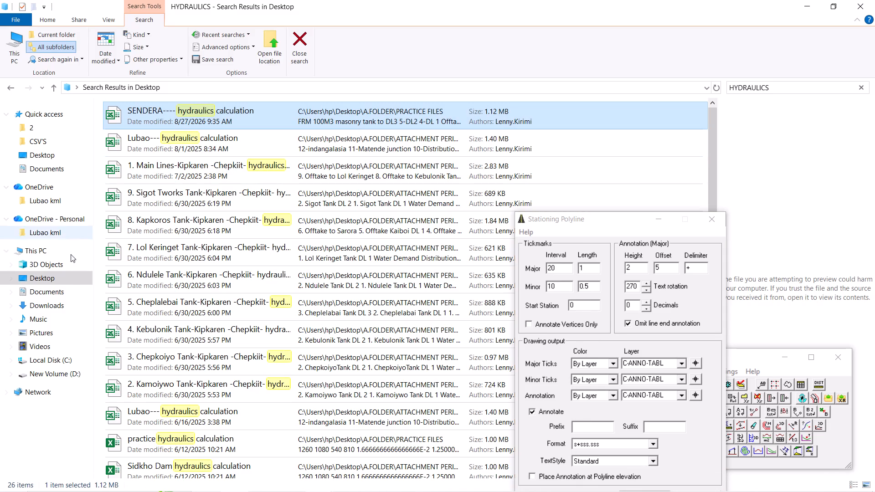
pyautogui.doubleClick(47, 276)
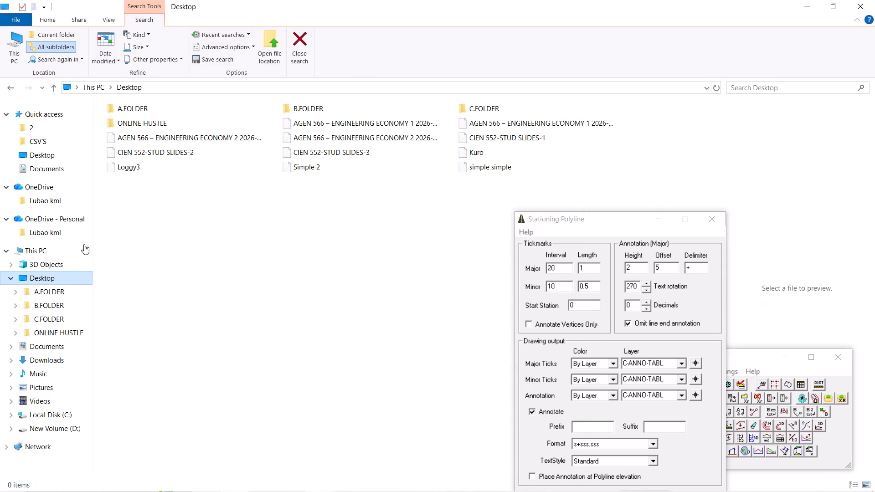
pyautogui.doubleClick(140, 120)
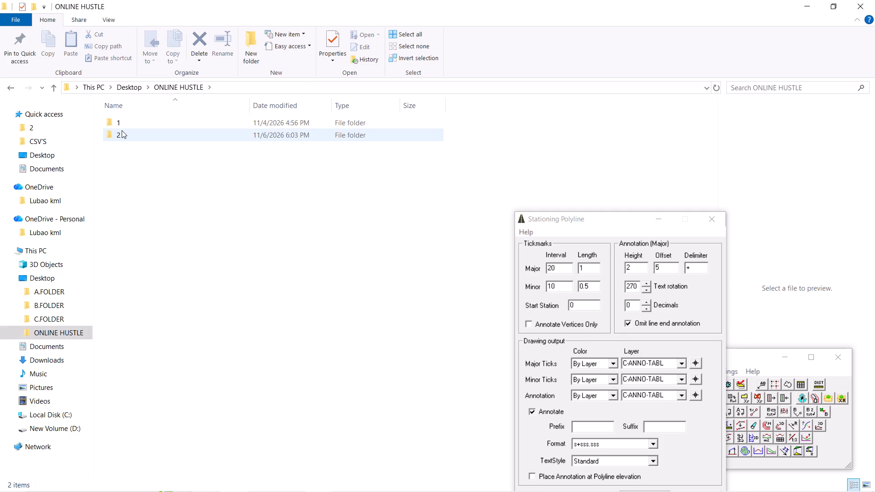
pyautogui.doubleClick(121, 131)
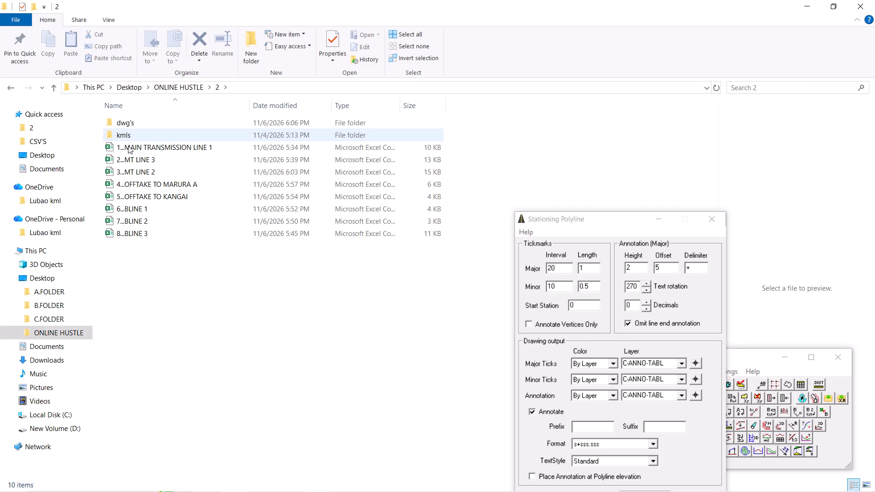
pyautogui.doubleClick(134, 195)
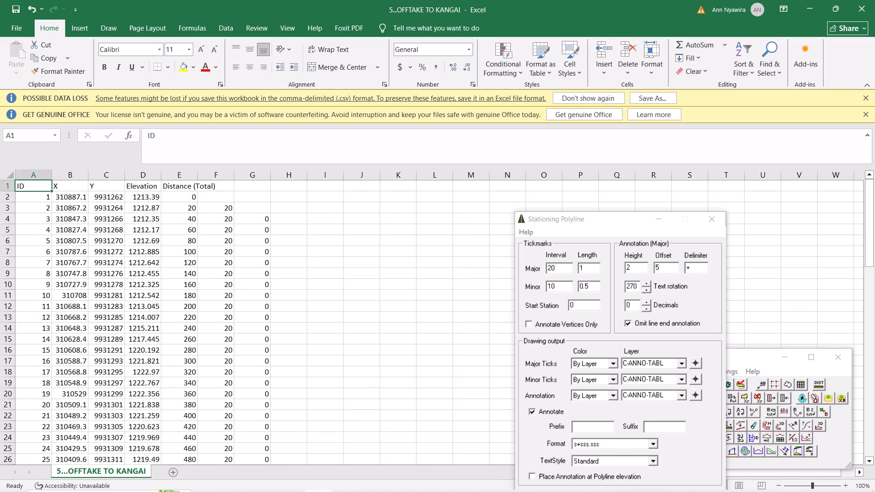
# Copy the Elevation values D2 to D82 from the Kangai offtake file and paste them into 1.MAIN's G.Elev. column starting at K205.
pyautogui.moveTo(146, 193); pyautogui.dragTo(138, 405)
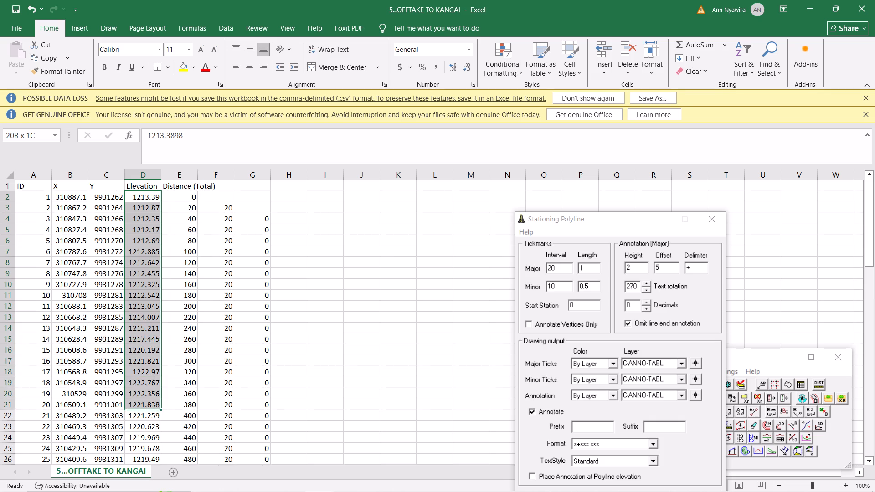
pyautogui.moveTo(138, 405); pyautogui.dragTo(141, 463)
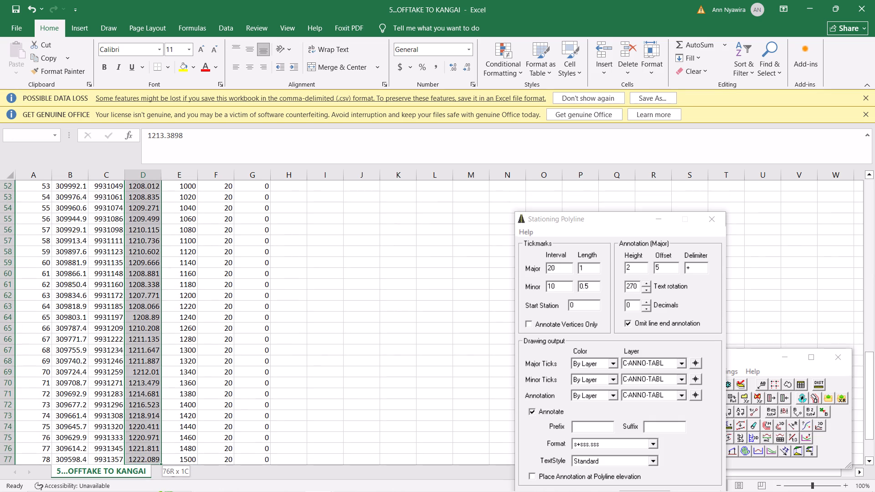
pyautogui.moveTo(141, 463); pyautogui.dragTo(143, 433)
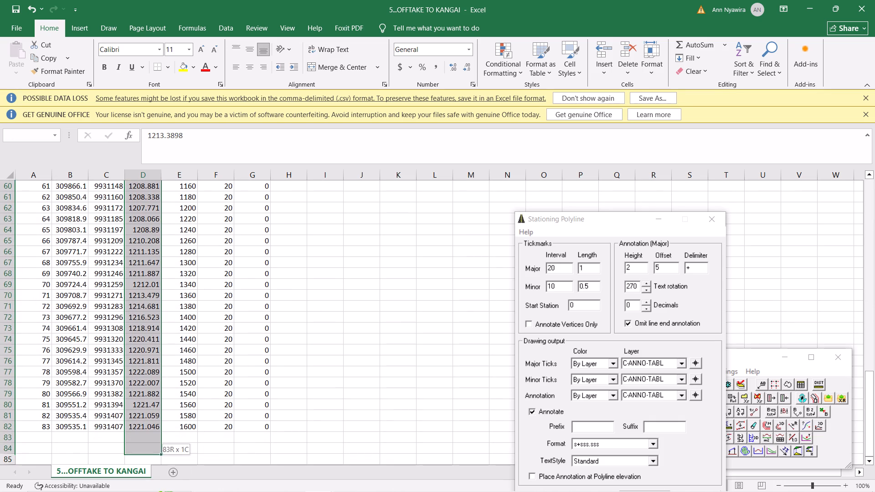
pyautogui.moveTo(143, 433); pyautogui.dragTo(143, 421)
pyautogui.hotkey('ctrl', 'c')
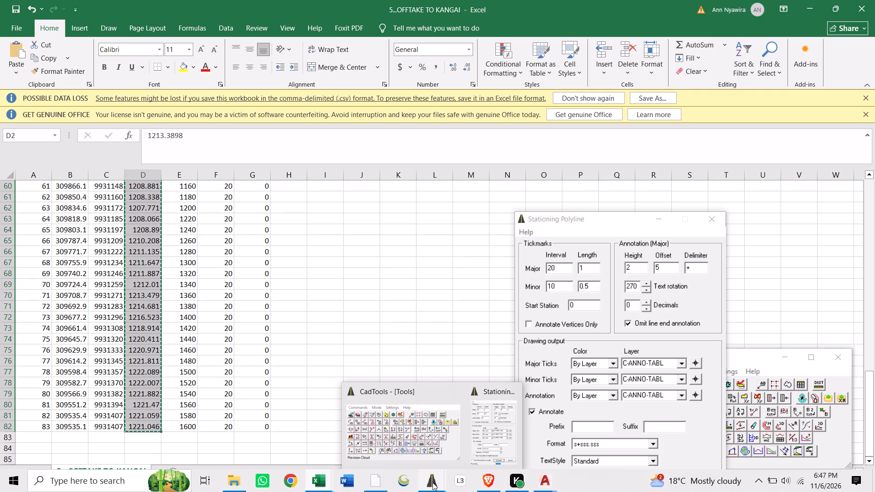
pyautogui.click(319, 480)
pyautogui.click(422, 433)
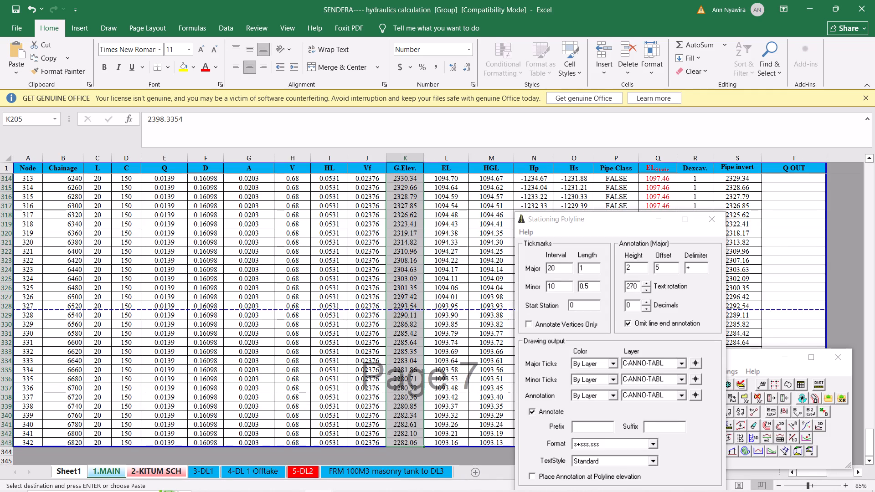
pyautogui.hotkey('ctrl', 'v')
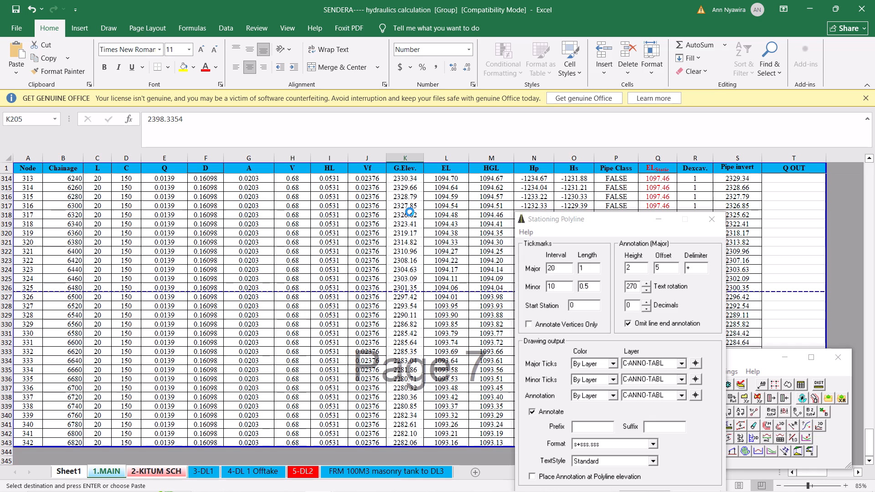
pyautogui.scroll(3, 410, 212)
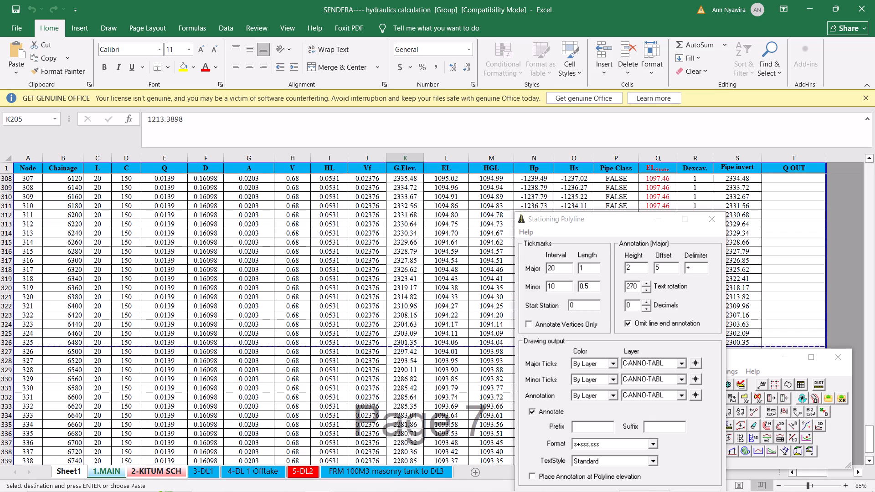
pyautogui.scroll(5, 410, 212)
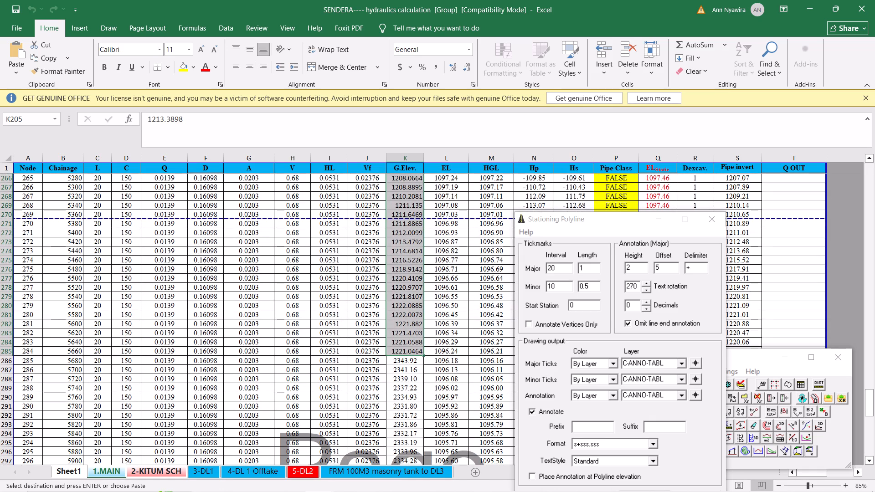
# Highlight row 286 (node 285, chainage 5680) in yellow, just below the pasted Kangai elevations.
pyautogui.click(8, 359)
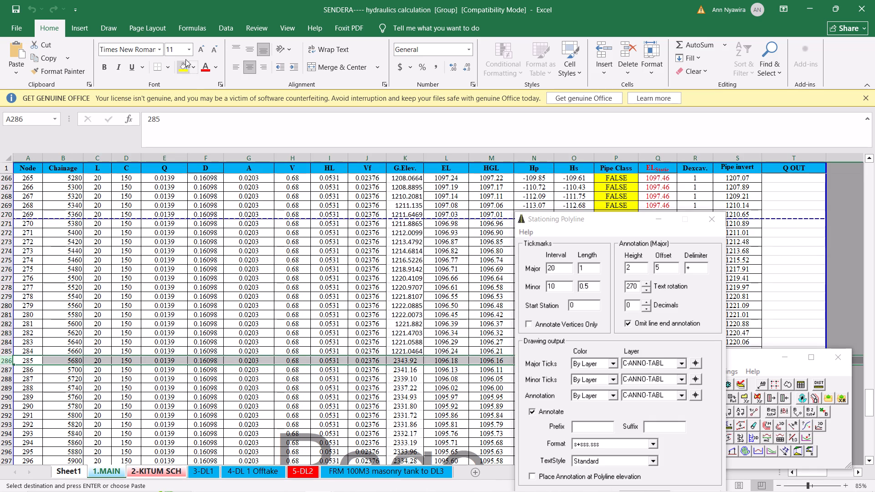
pyautogui.click(182, 68)
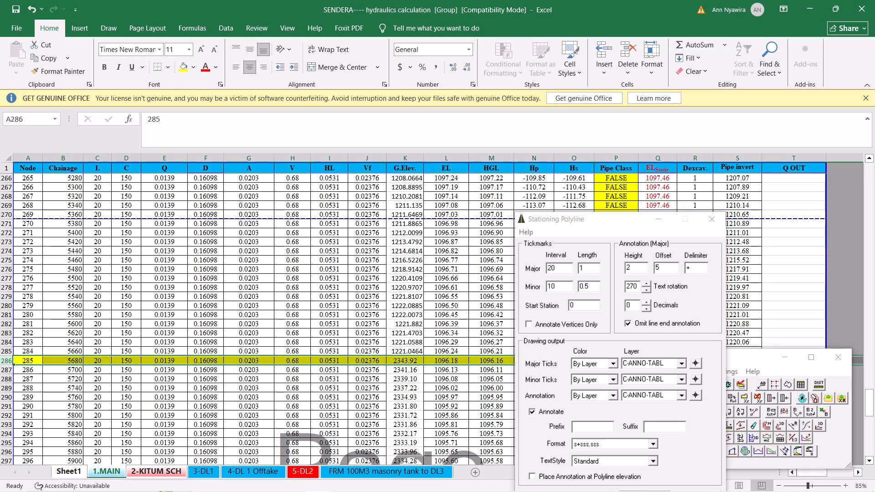
# Look through the 1.MAIN rows above and below highlighted row 286, checking the G.Elev. values down to the table's end.
pyautogui.scroll(-4, 466, 302)
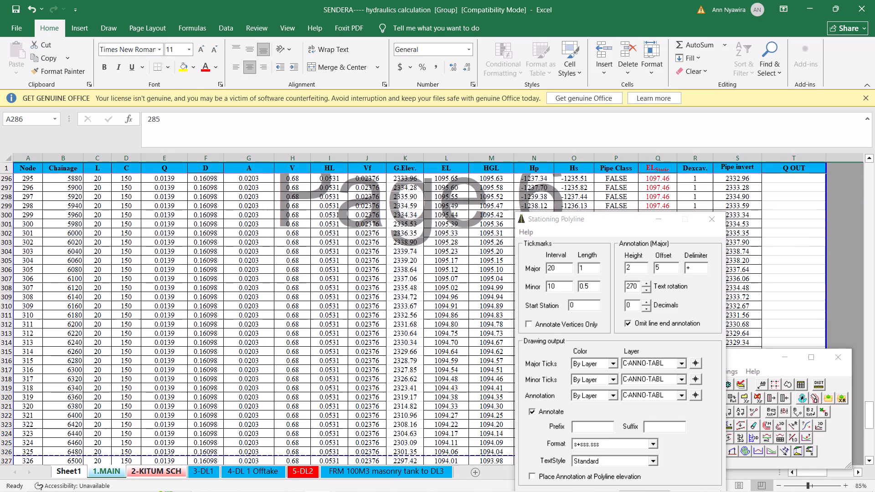
pyautogui.scroll(-4, 466, 302)
pyautogui.scroll(8, 466, 302)
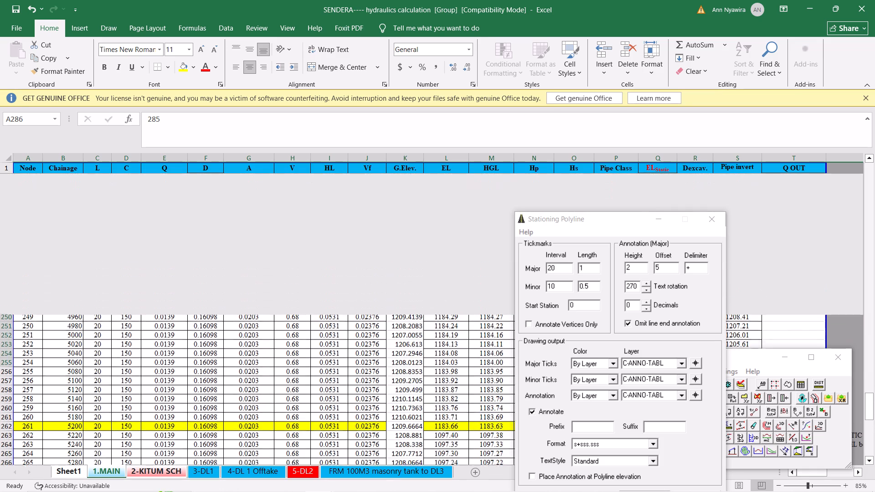
pyautogui.scroll(-10, 466, 302)
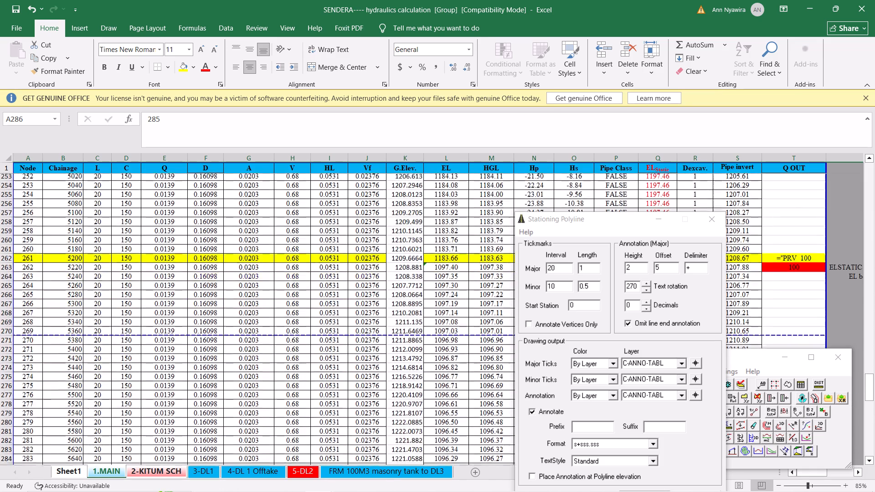
pyautogui.scroll(-7, 466, 302)
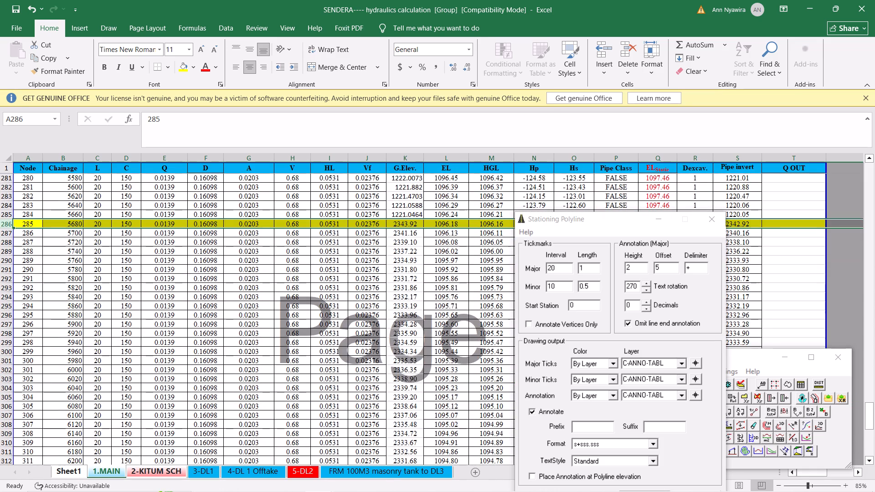
pyautogui.scroll(-8, 405, 313)
pyautogui.scroll(1, 405, 313)
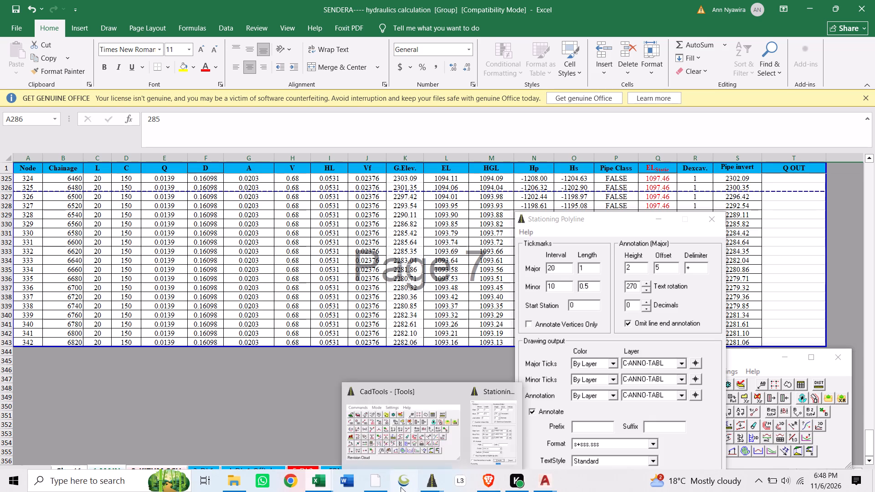
# Browse the CSV'S files in folder 1 of ONLINE HUSTLE on the Desktop for the next offtake's elevation data.
pyautogui.click(378, 485)
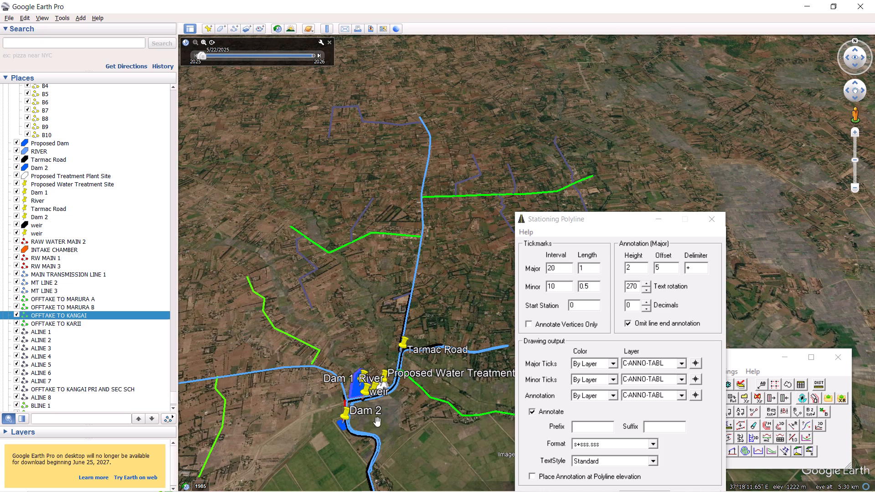
pyautogui.click(225, 486)
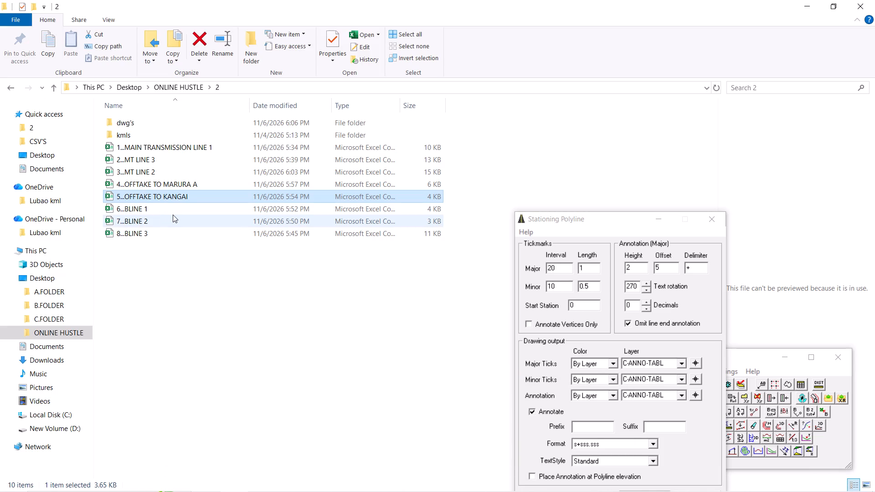
pyautogui.click(131, 84)
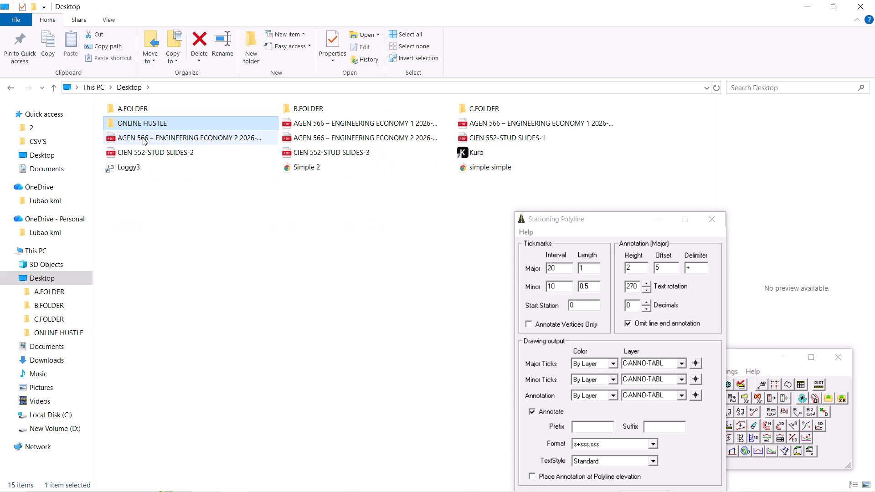
pyautogui.doubleClick(212, 117)
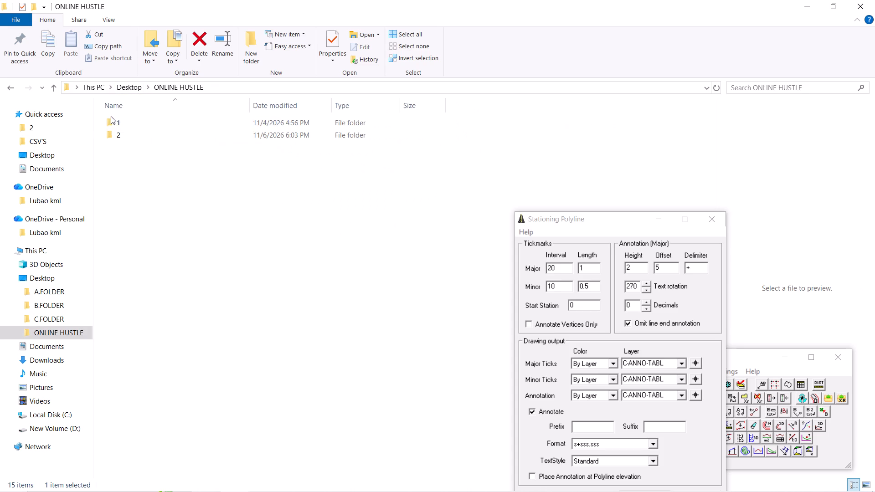
pyautogui.doubleClick(131, 117)
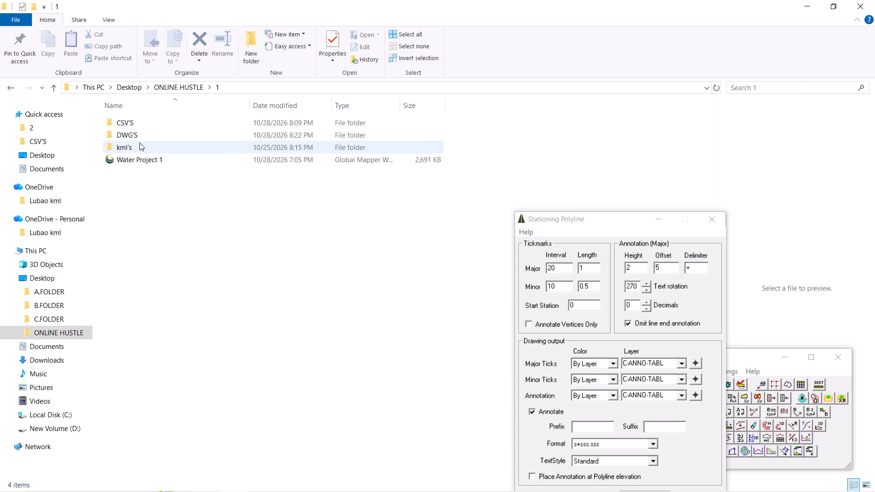
pyautogui.doubleClick(149, 123)
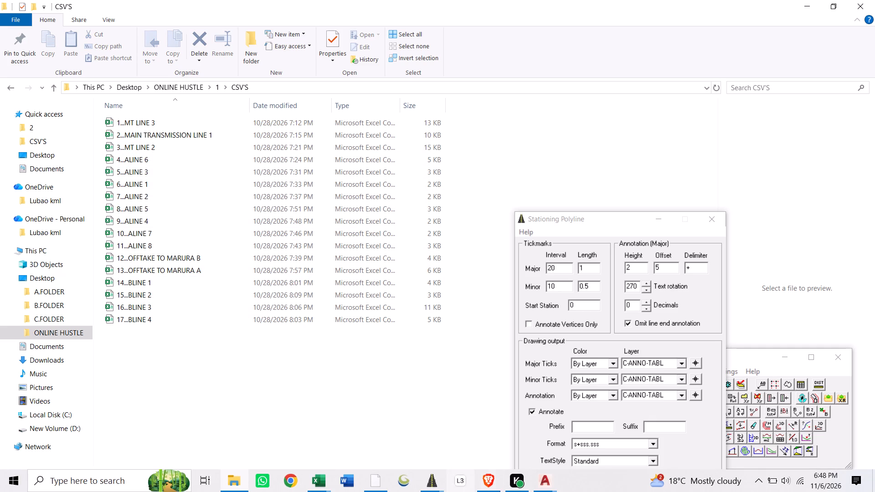
# In Google Earth, select the northernmost green branch running east off the main line to identify the offtake.
pyautogui.click(371, 485)
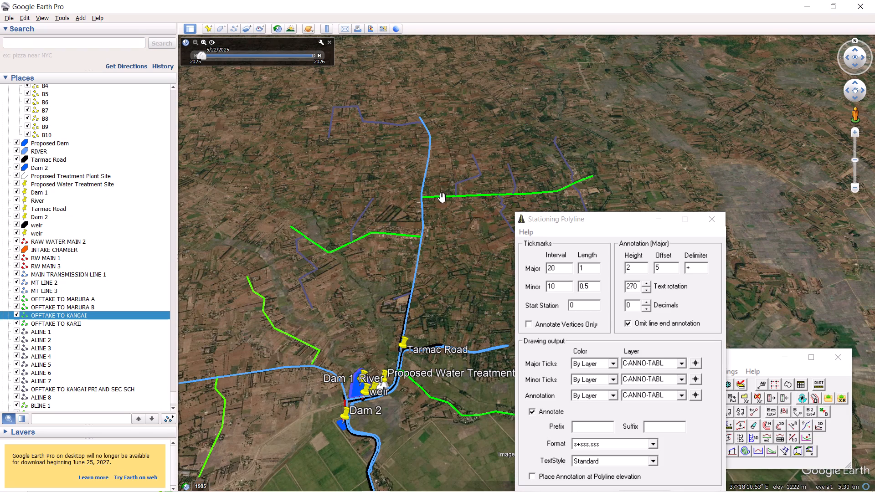
pyautogui.click(438, 194)
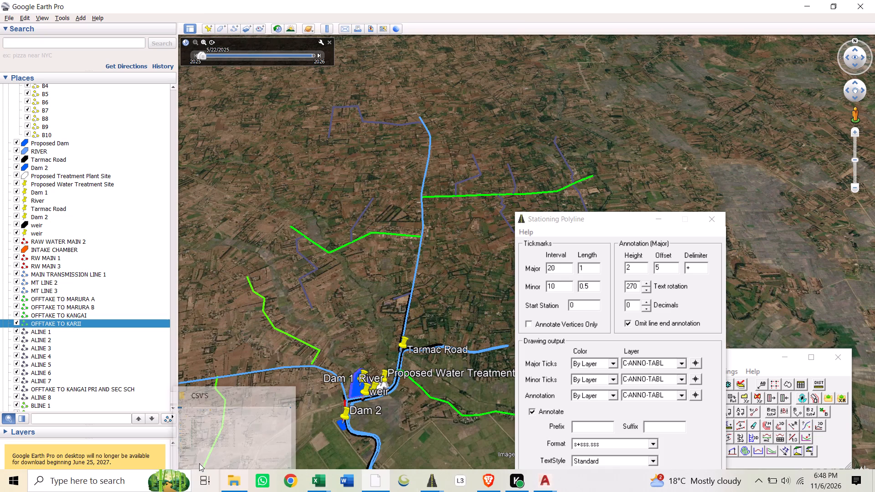
# Check the files in folder 2 of ONLINE HUSTLE for an elevation file for the Karii offtake.
pyautogui.click(247, 481)
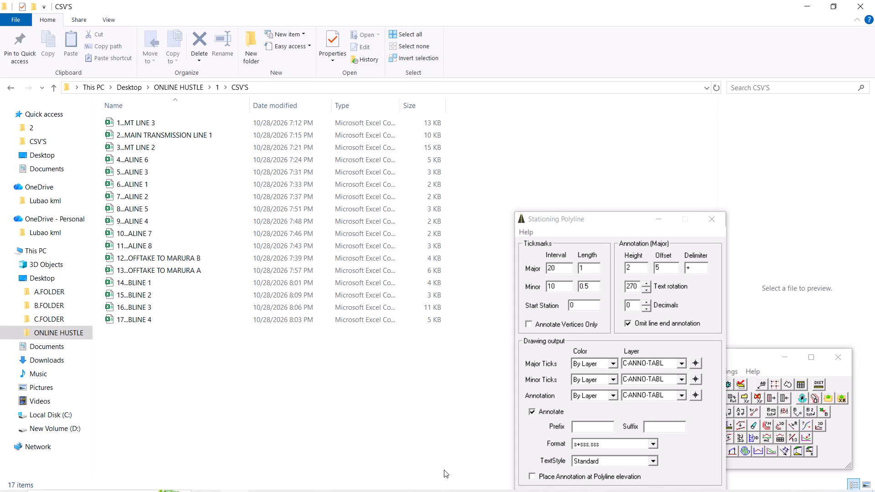
pyautogui.click(169, 77)
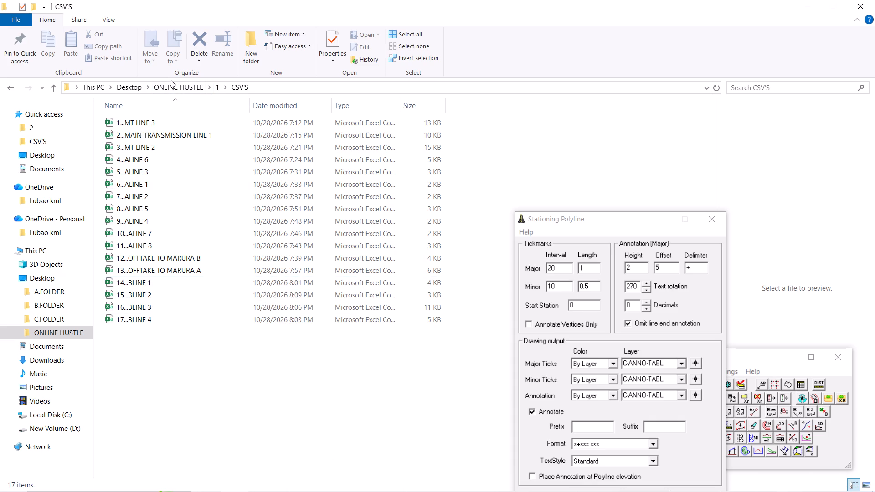
pyautogui.click(178, 86)
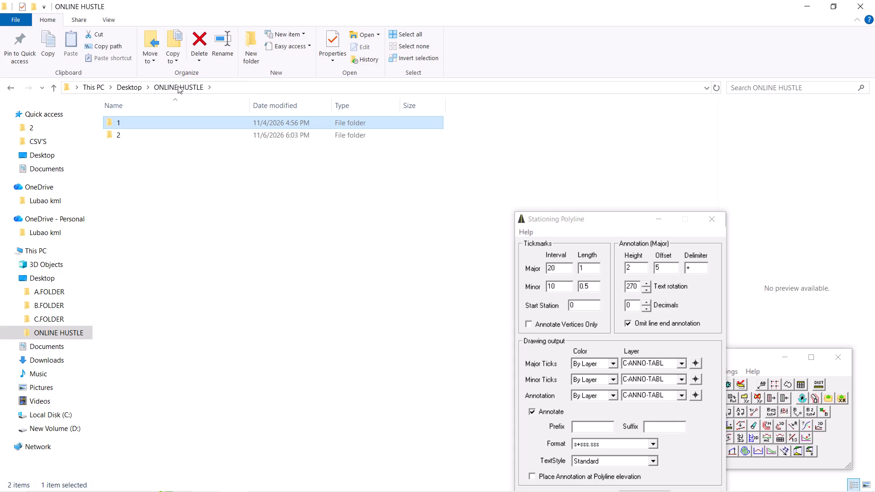
pyautogui.click(132, 133)
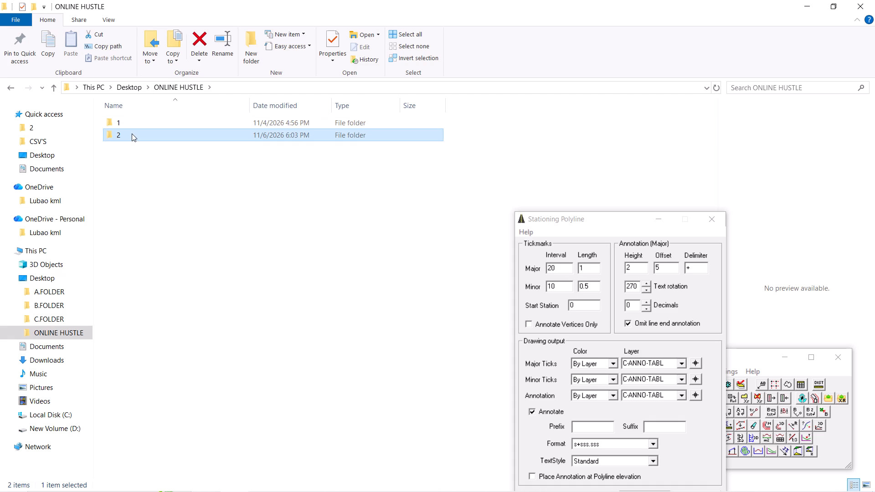
pyautogui.doubleClick(132, 133)
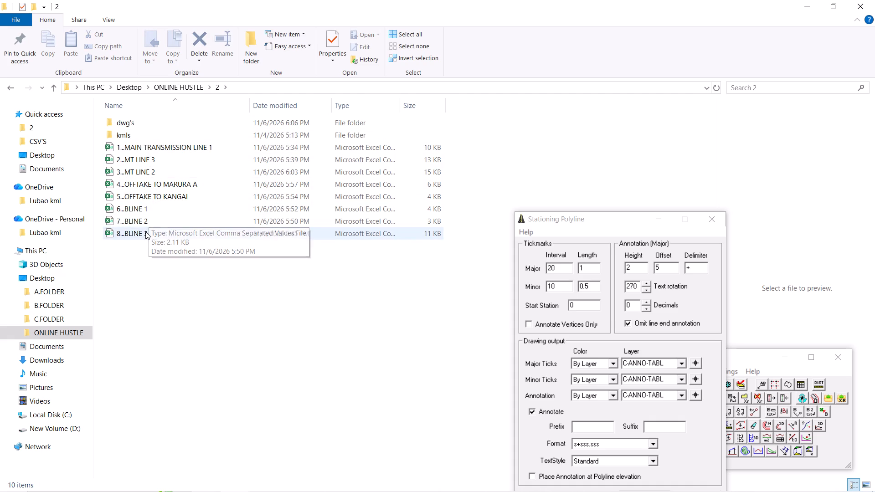
pyautogui.click(180, 311)
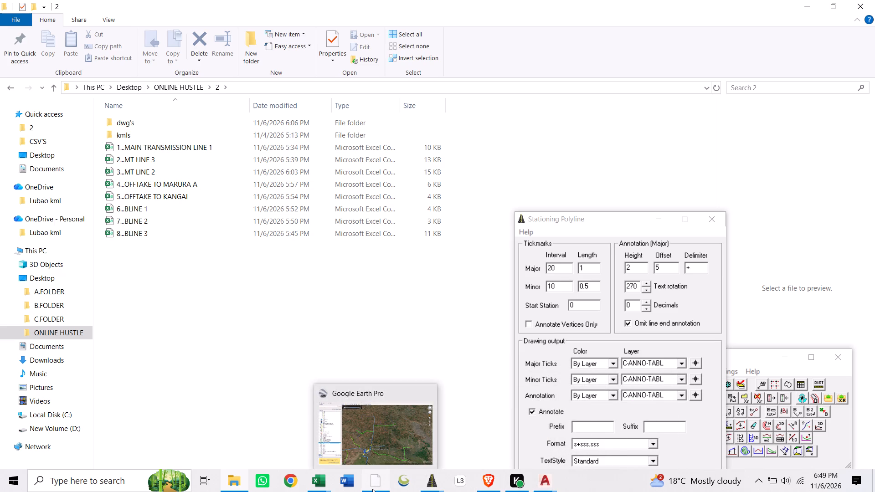
# In the wp 1 drawing, run Stationing Polyline on the blue pipeline running north, with 20 major and 10 minor intervals.
pyautogui.click(537, 478)
pyautogui.click(448, 425)
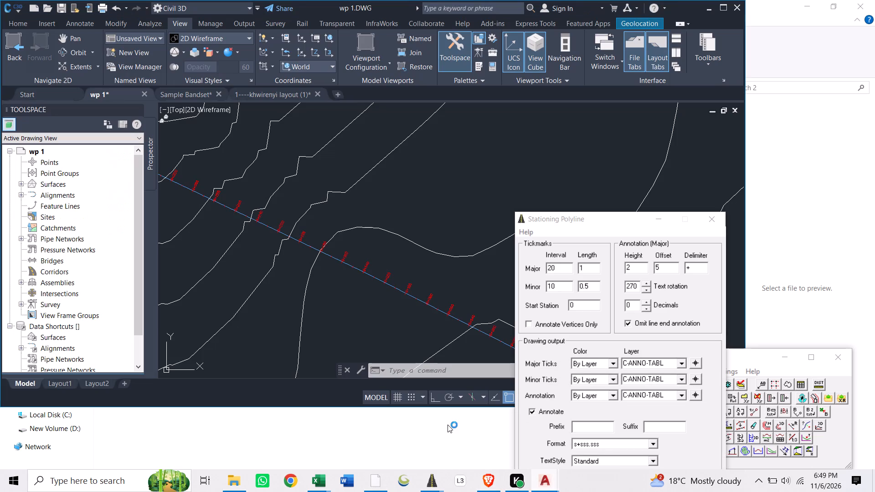
pyautogui.scroll(-3, 434, 236)
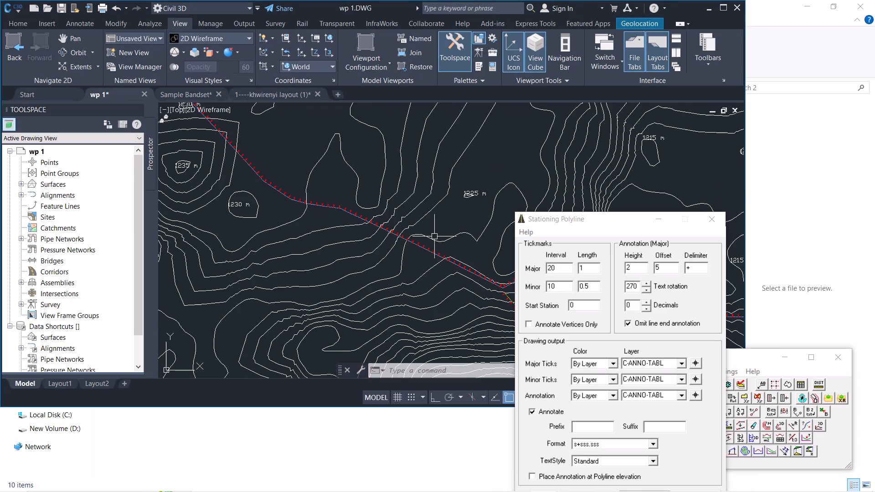
pyautogui.keyDown('ctrl'); pyautogui.scroll(-4, 434, 236); pyautogui.keyUp('ctrl')
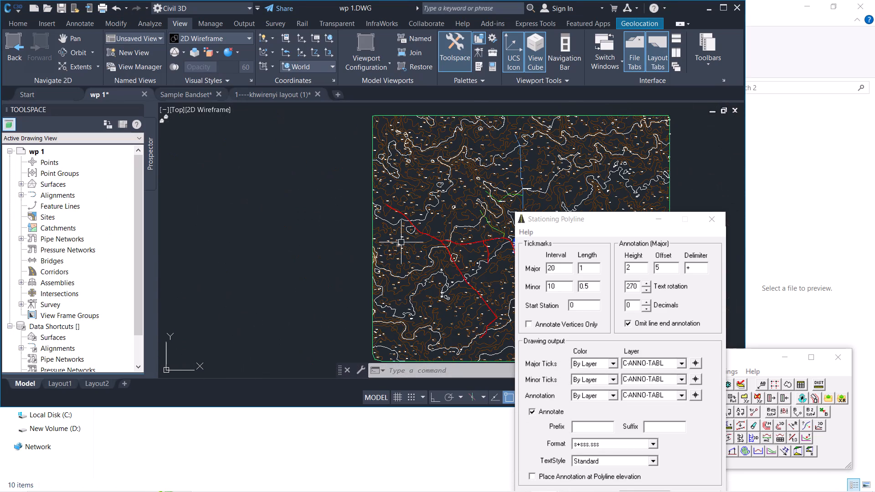
pyautogui.keyDown('ctrl'); pyautogui.scroll(-2, 308, 233); pyautogui.keyUp('ctrl')
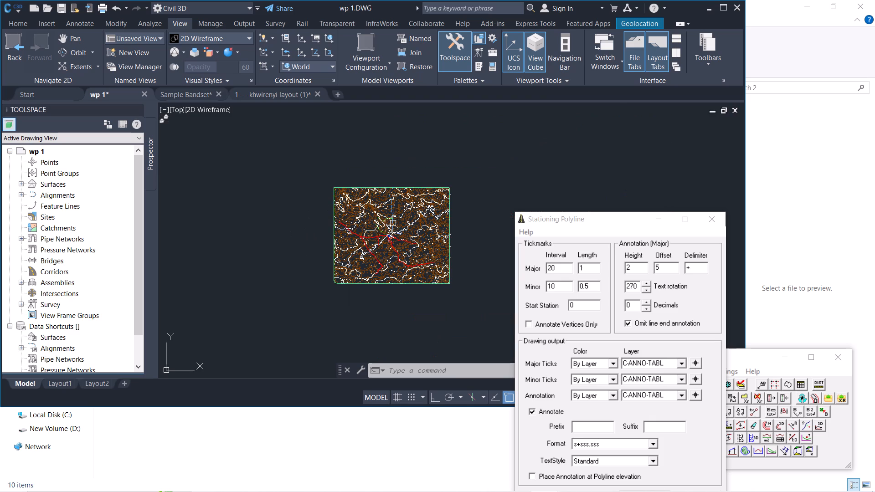
pyautogui.keyDown('ctrl'); pyautogui.scroll(4, 394, 223); pyautogui.keyUp('ctrl')
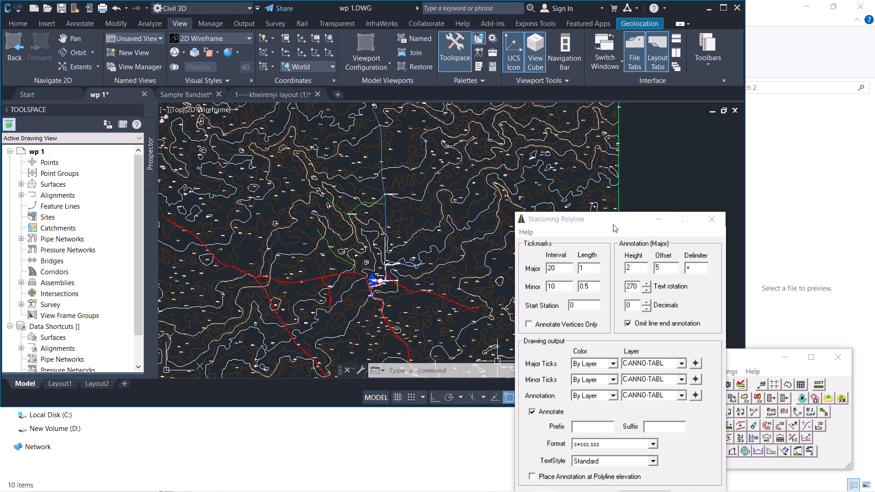
pyautogui.moveTo(613, 221); pyautogui.dragTo(610, 99)
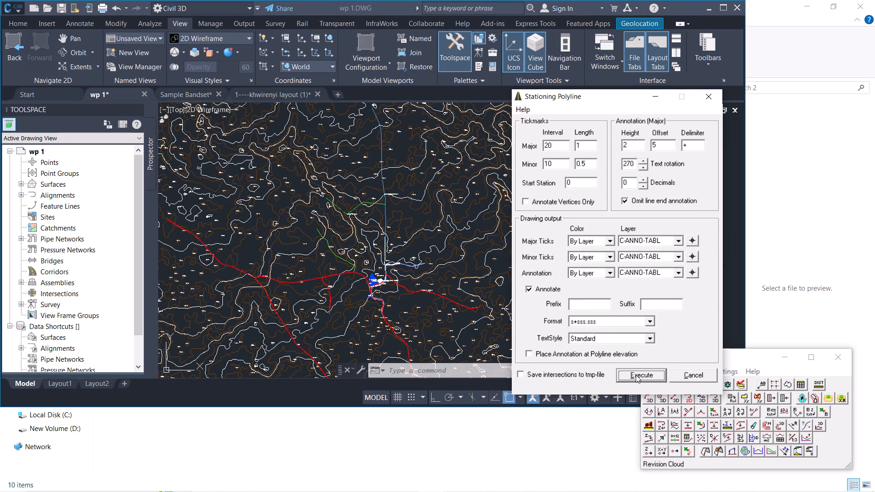
pyautogui.click(636, 375)
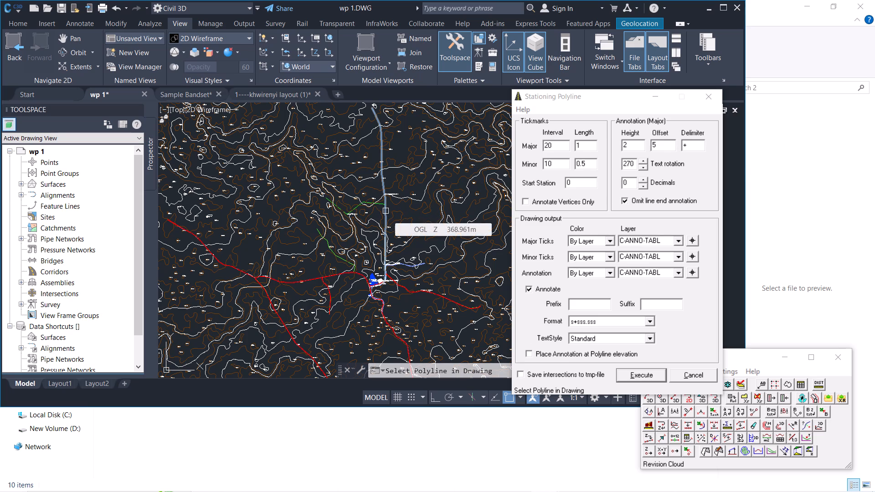
pyautogui.click(386, 211)
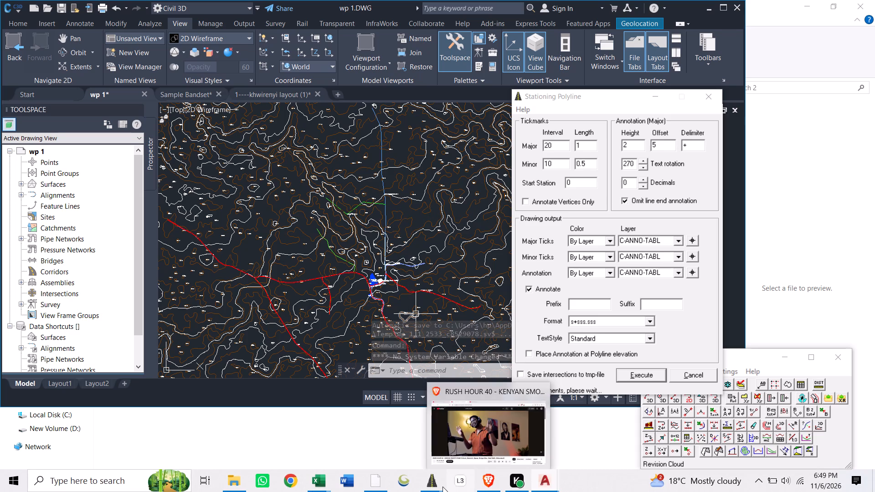
# In 1.MAIN of the SENDERA workbook, enter OFFTAKE, TO and KARII in Q OUT cells T287 to T289, below the yellow row.
pyautogui.click(324, 483)
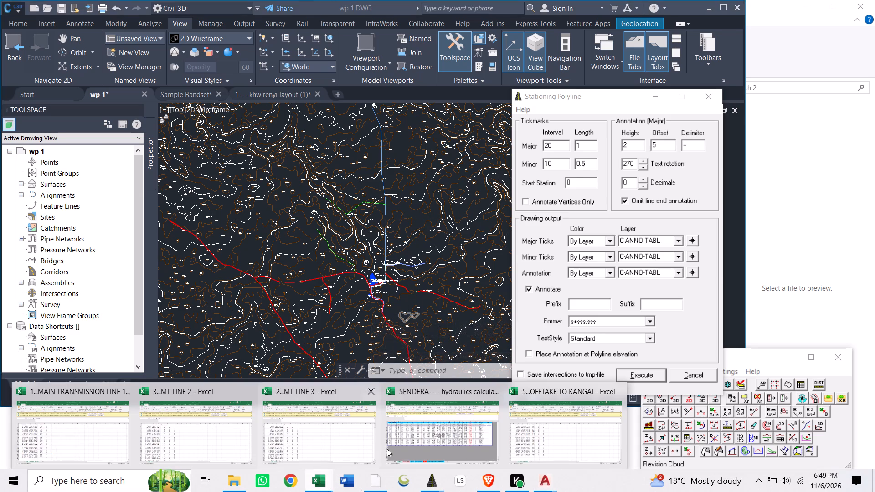
pyautogui.click(417, 439)
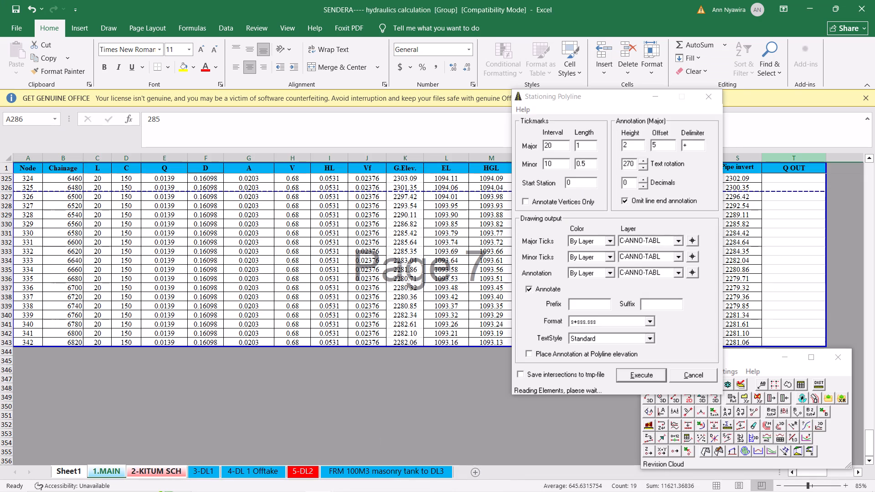
pyautogui.scroll(10, 460, 355)
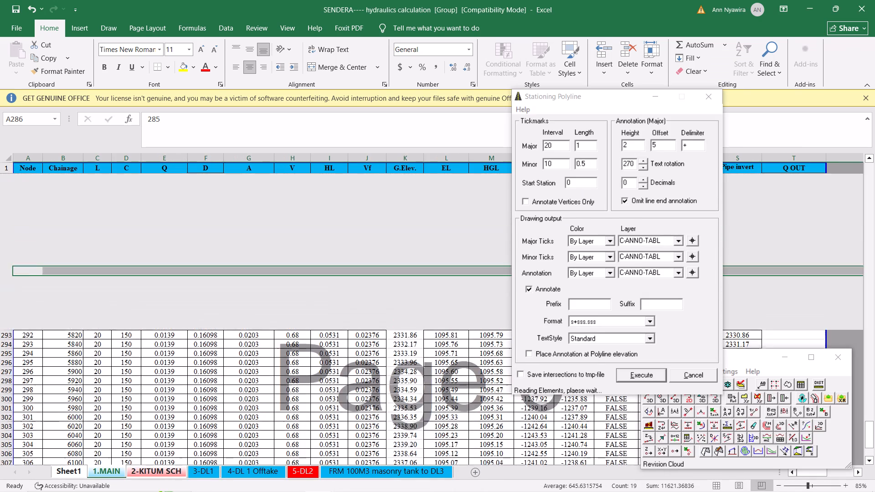
pyautogui.click(782, 296)
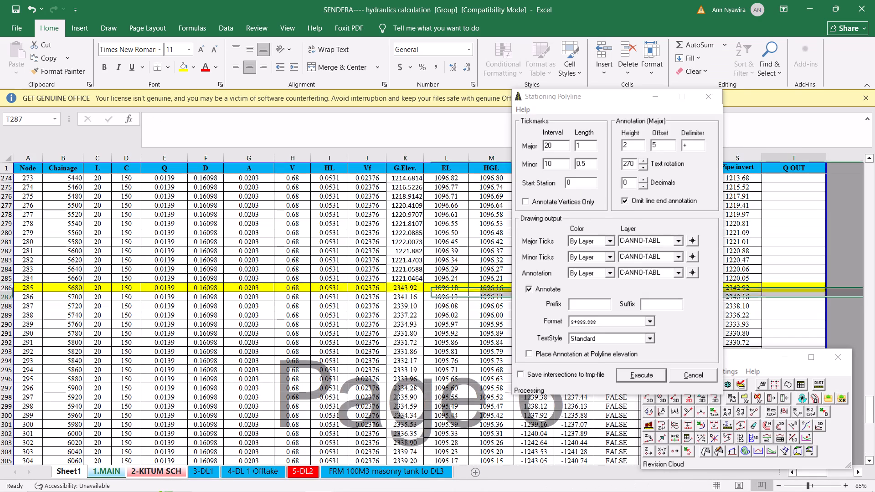
pyautogui.write('OFFTAKE')
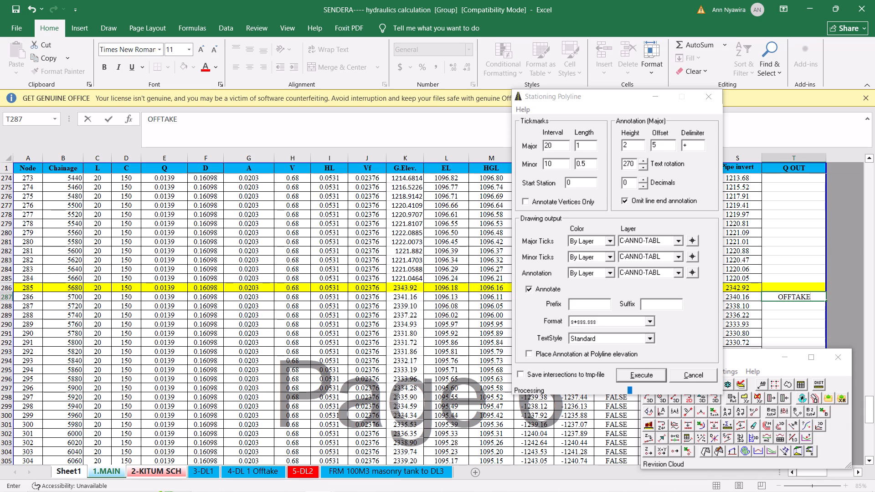
pyautogui.click(790, 310)
pyautogui.write('TO')
pyautogui.press('Return')
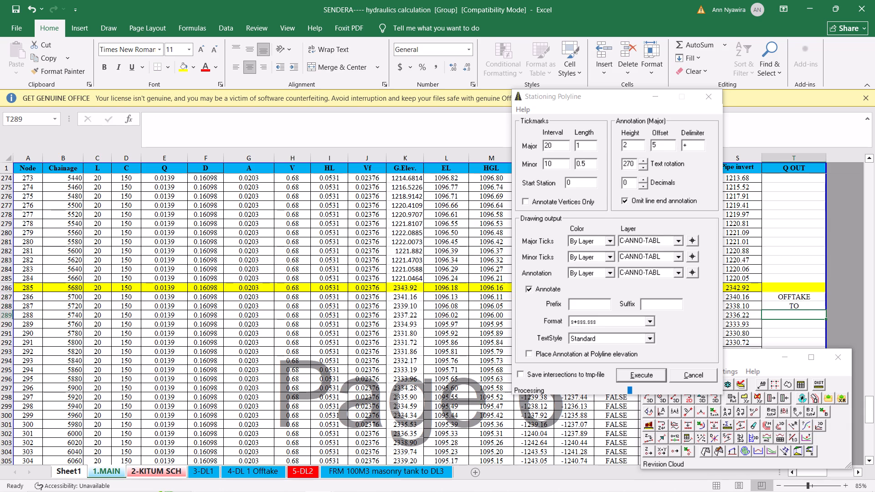
pyautogui.write('KARII')
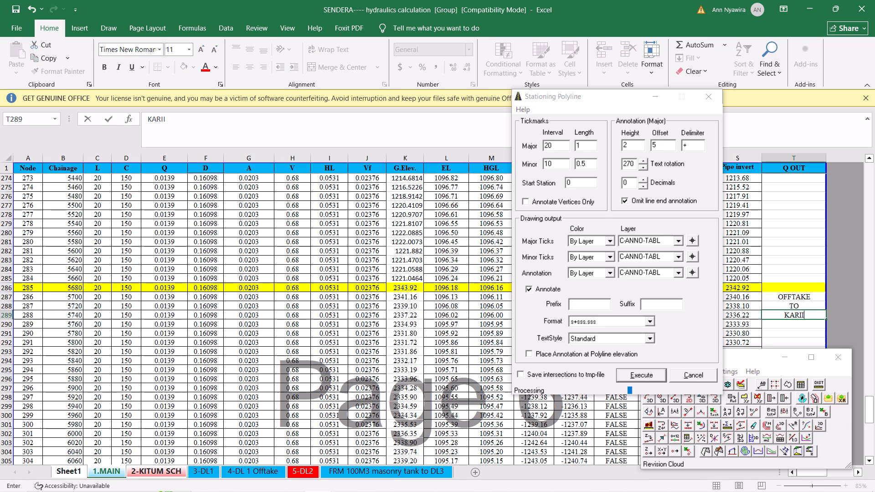
pyautogui.press('Return')
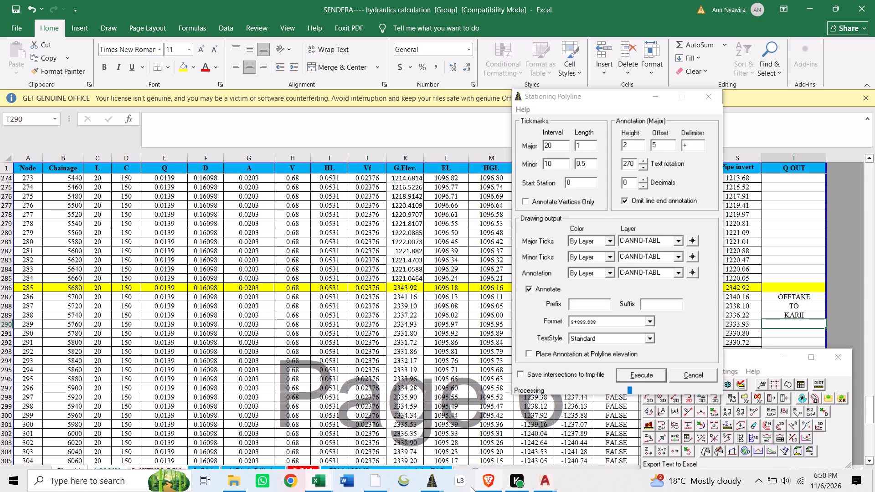
# Switch to Google Earth to view the pipeline layout around the Karii offtake.
pyautogui.doubleClick(405, 479)
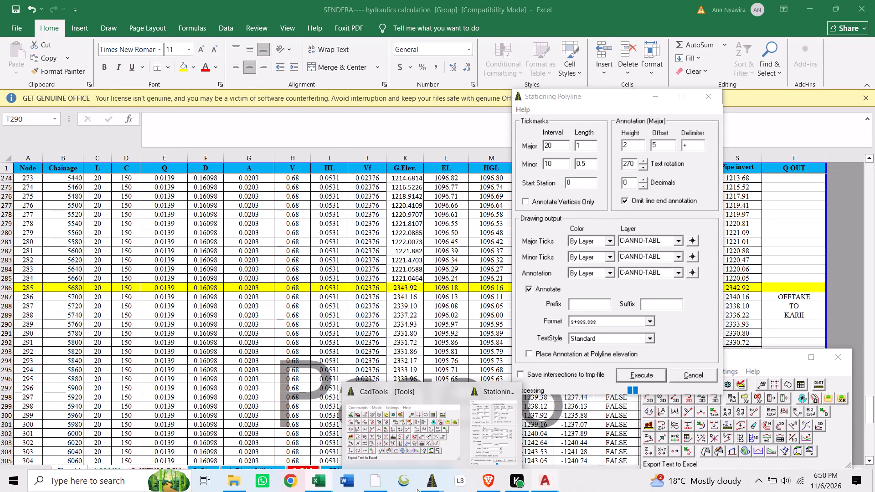
pyautogui.click(459, 481)
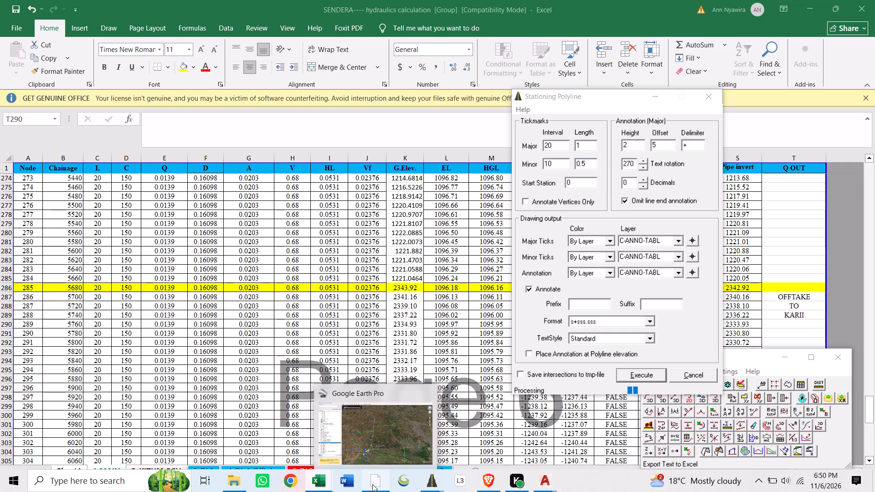
pyautogui.click(372, 484)
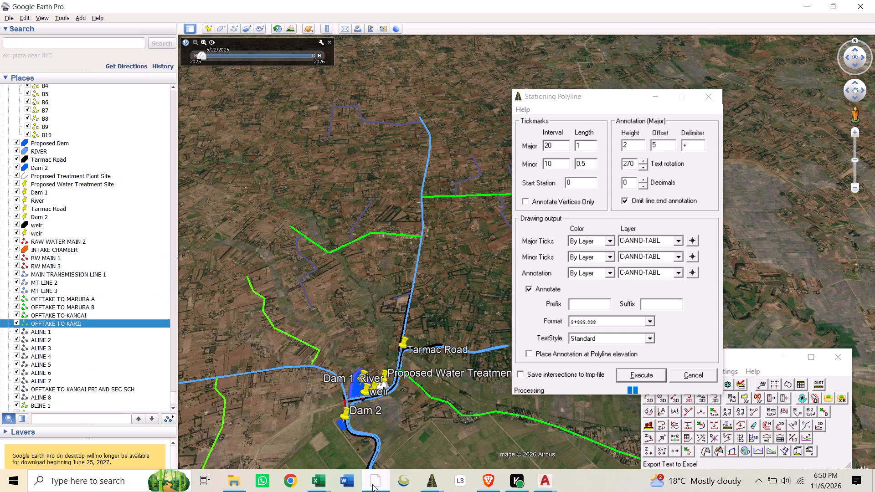